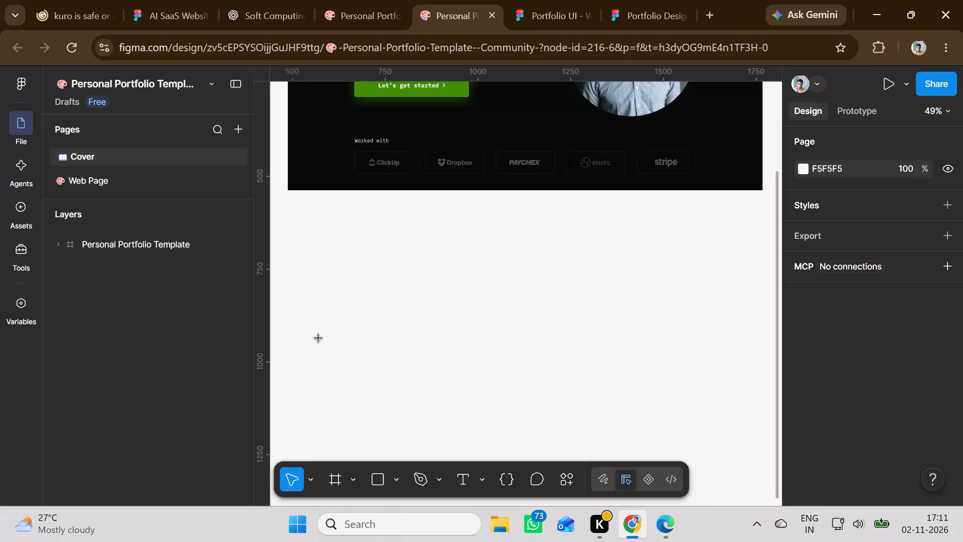
Draw a rectangle about 1280 × 749 just below the portfolio template frame, matching the frame's width.
drag(291, 212, 670, 406)
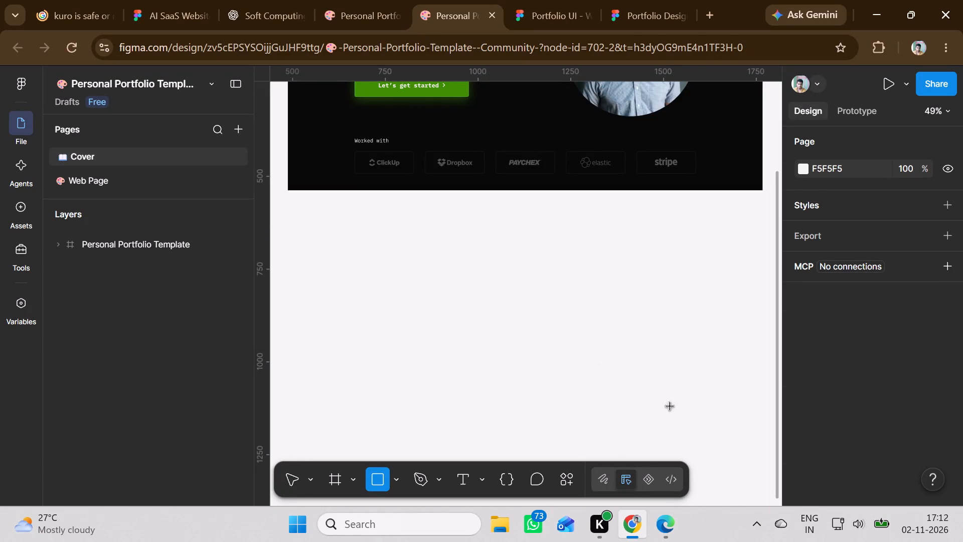
drag(670, 406, 761, 452)
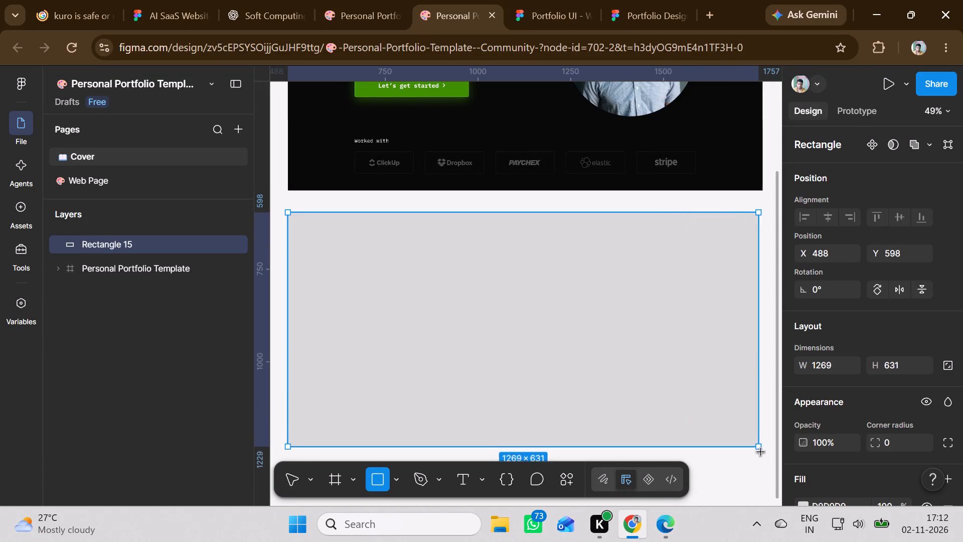
drag(761, 452, 760, 490)
scroll(487, 384, up, 2)
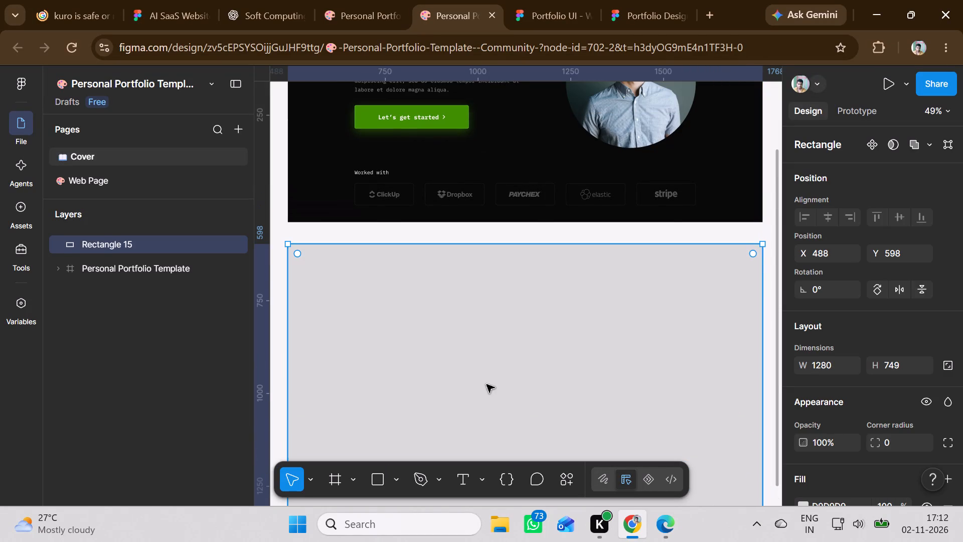
click(286, 308)
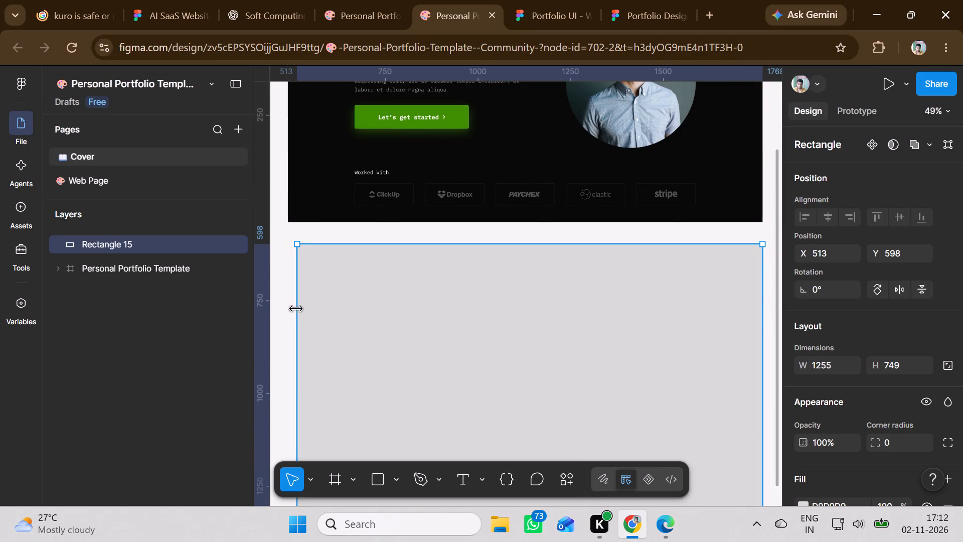
click(760, 331)
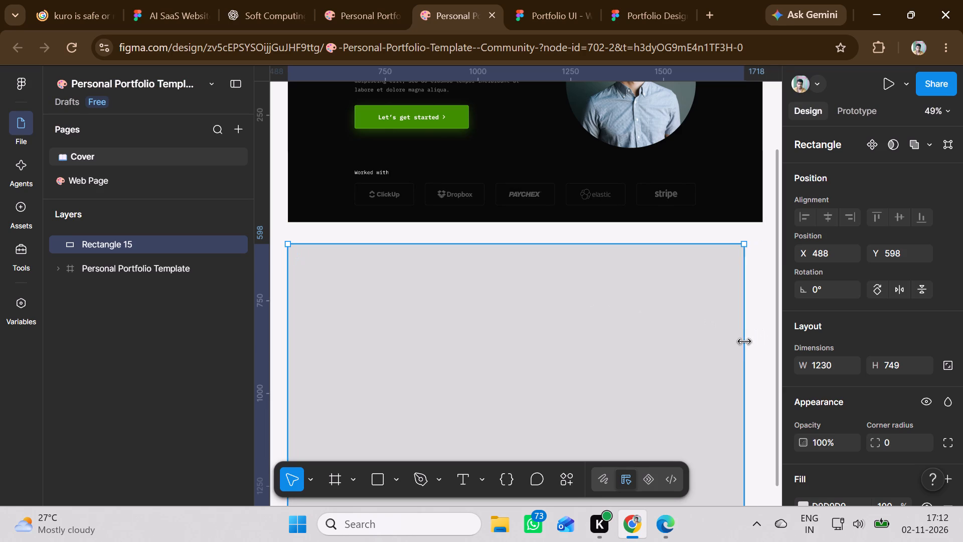
Fill the new rectangle with the near-black page colour 080808.
scroll(495, 351, up, 6)
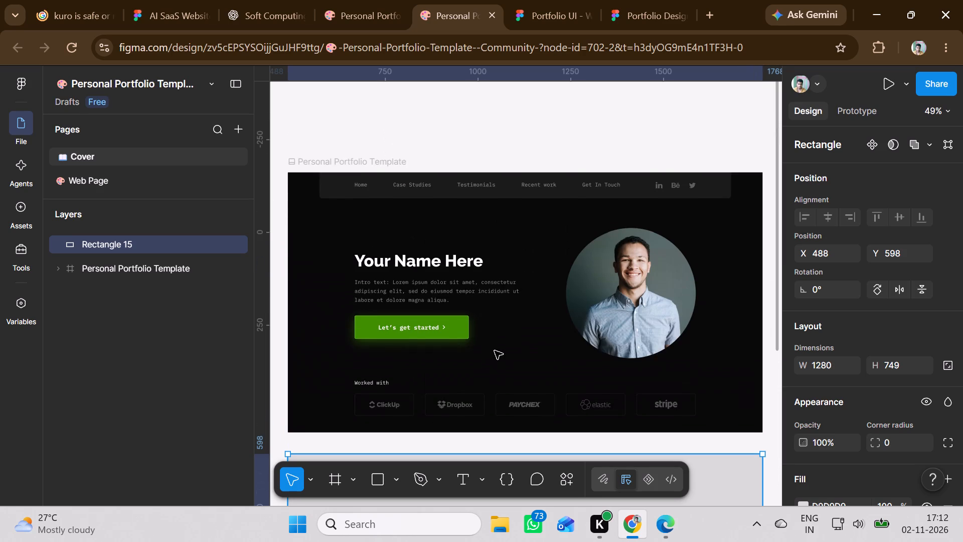
scroll(454, 302, down, 1)
scroll(454, 302, up, 2)
scroll(454, 302, down, 3)
scroll(489, 329, down, 4)
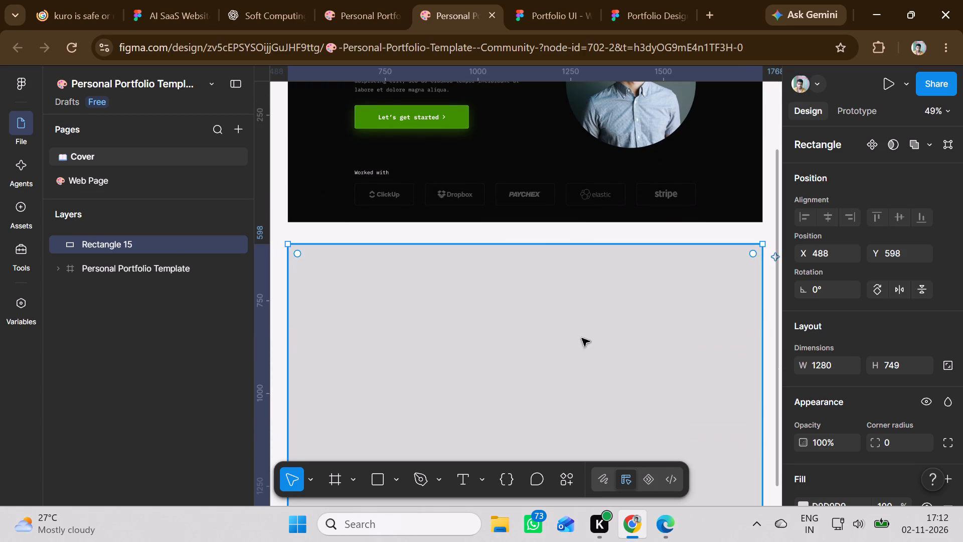
scroll(902, 382, down, 3)
click(806, 357)
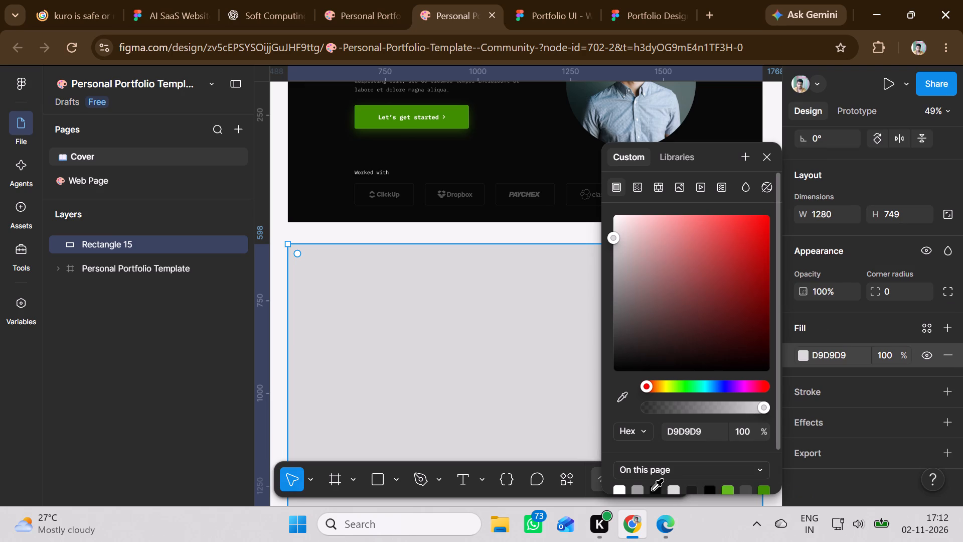
click(657, 490)
click(434, 382)
scroll(434, 382, up, 5)
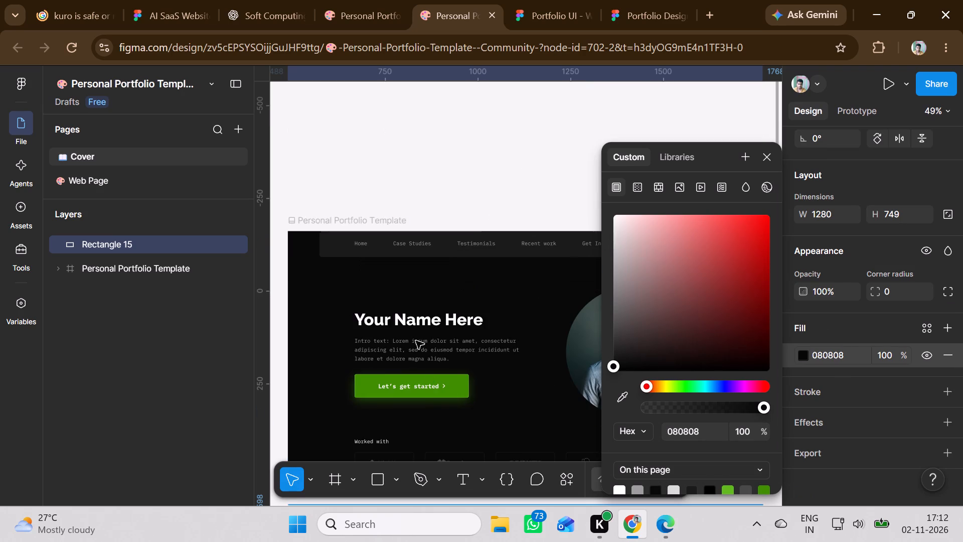
click(769, 154)
Move the Top Menu out of the template frame onto the new dark rectangle and bring it to front.
scroll(516, 266, down, 1)
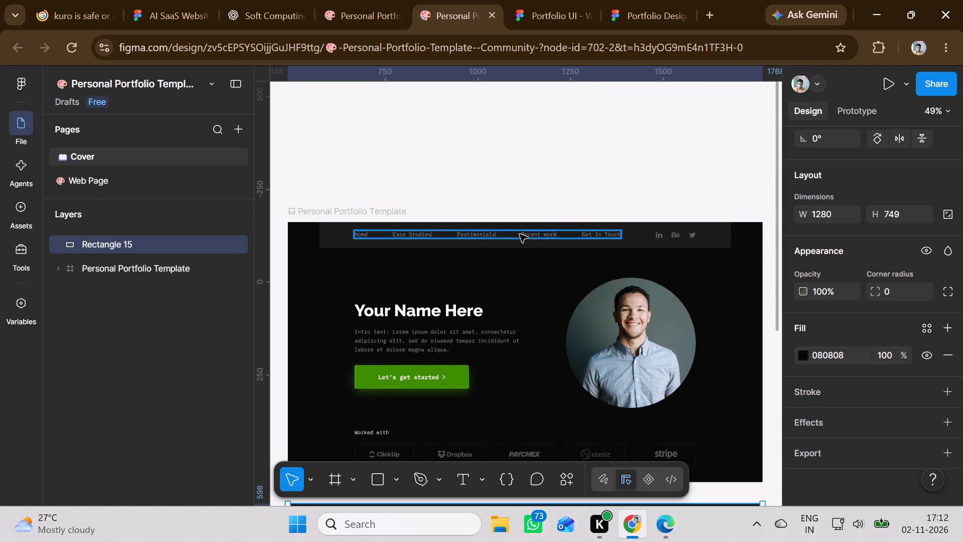
click(503, 243)
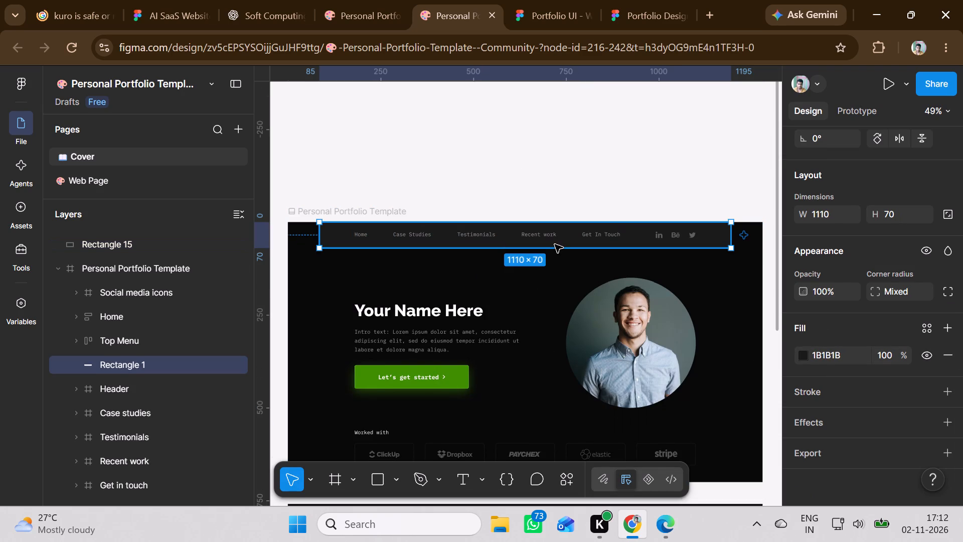
click(580, 249)
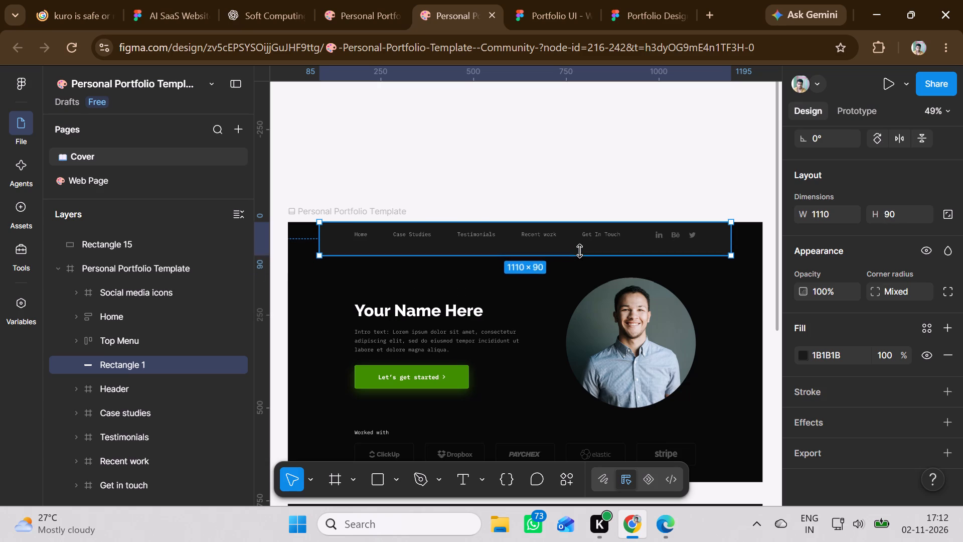
click(567, 237)
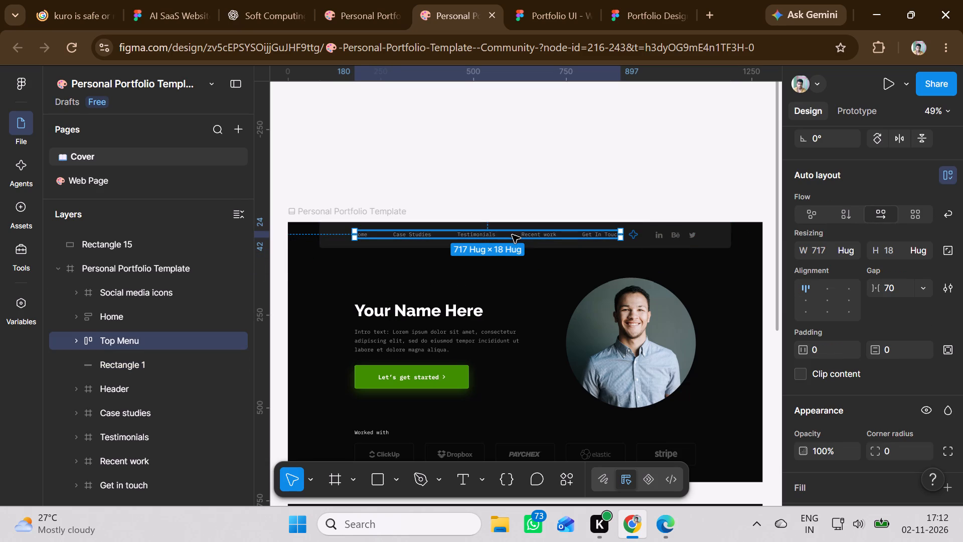
drag(514, 234, 511, 278)
scroll(511, 278, down, 7)
scroll(511, 278, up, 2)
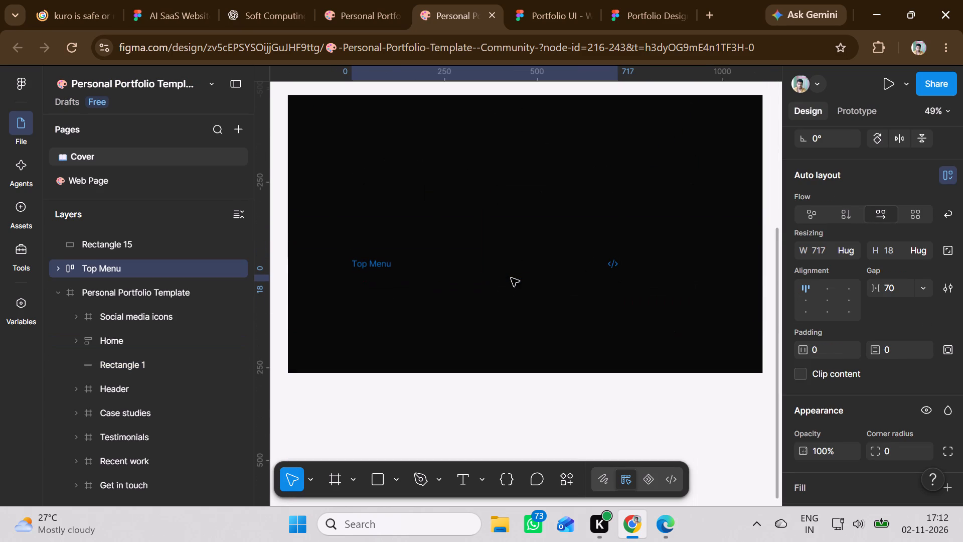
drag(511, 278, 507, 297)
scroll(511, 278, up, 4)
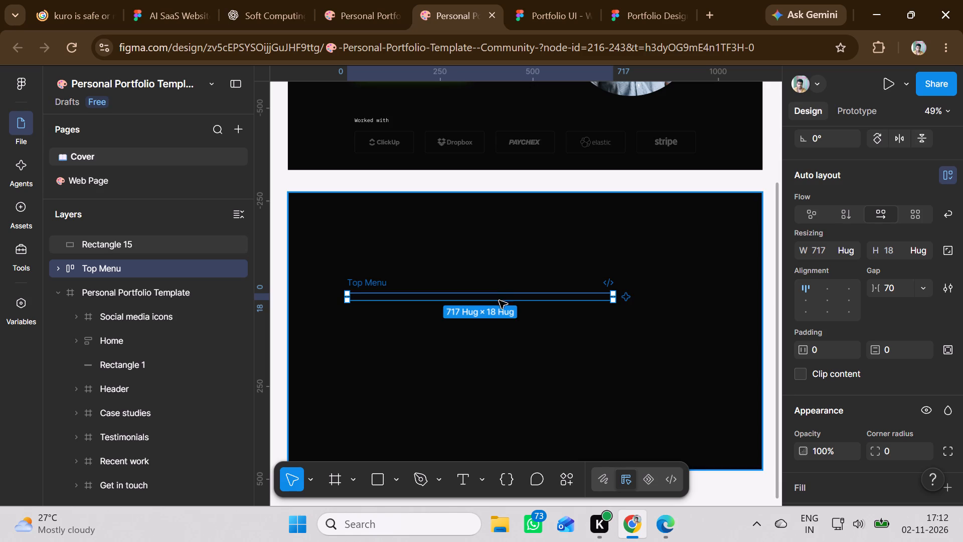
right_click(499, 301)
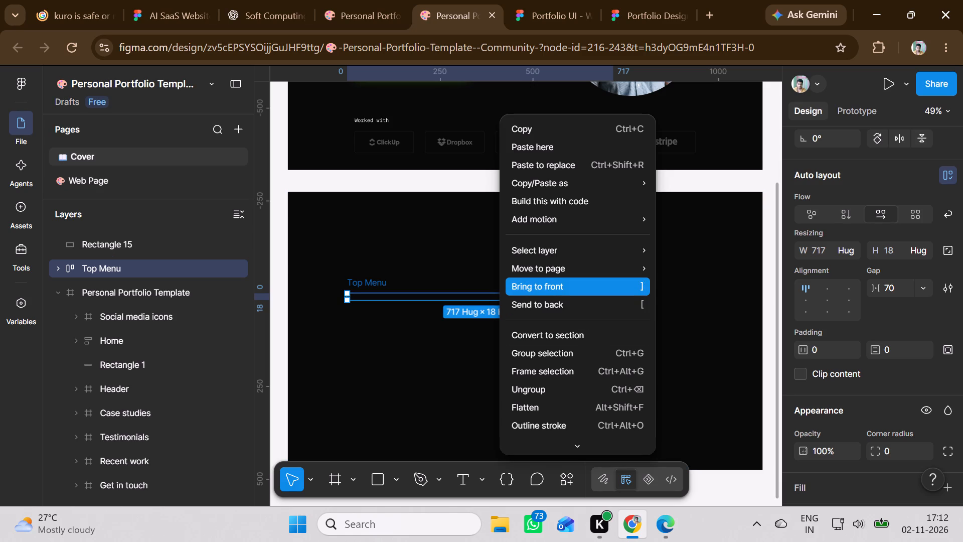
click(533, 286)
Position the Top Menu along the top edge of the new dark rectangle, roughly centred horizontally.
drag(504, 297, 504, 296)
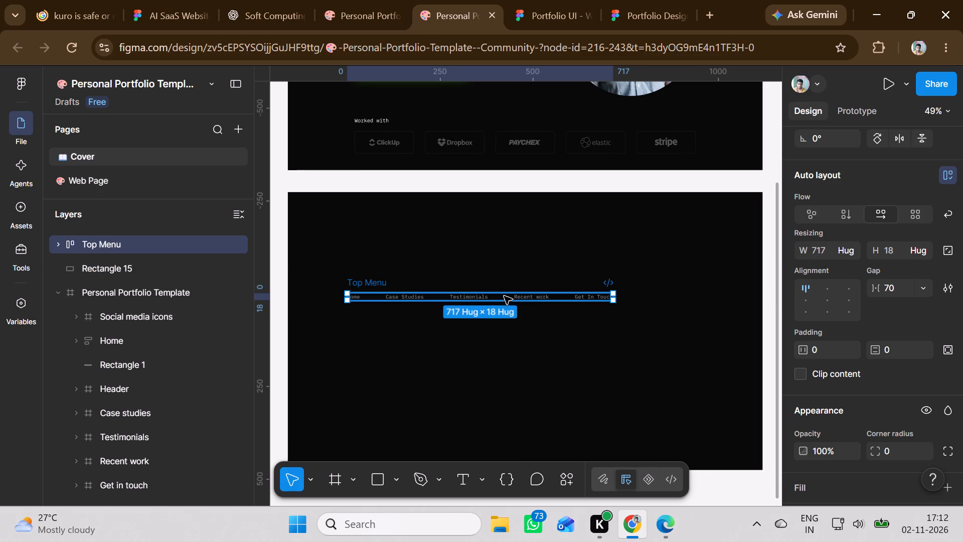
drag(504, 296, 491, 217)
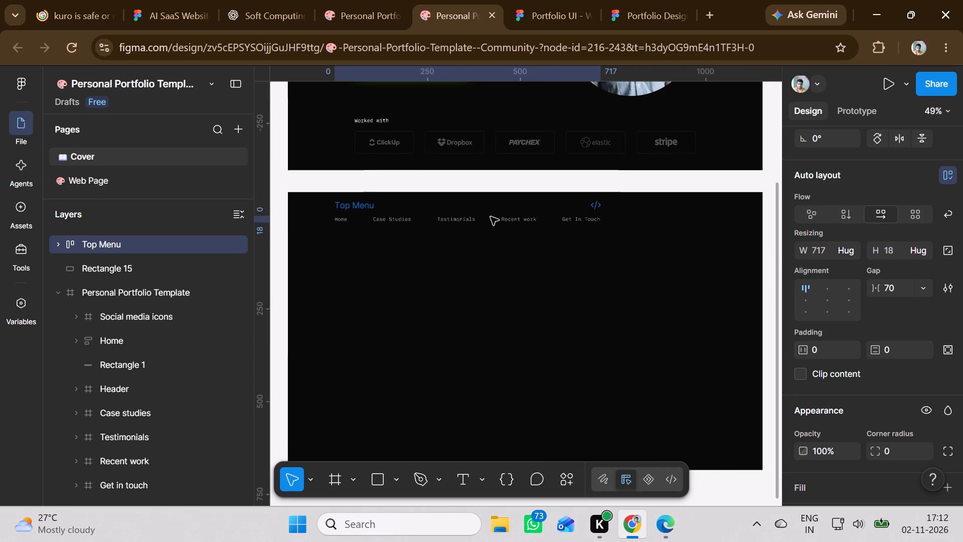
drag(491, 217, 546, 207)
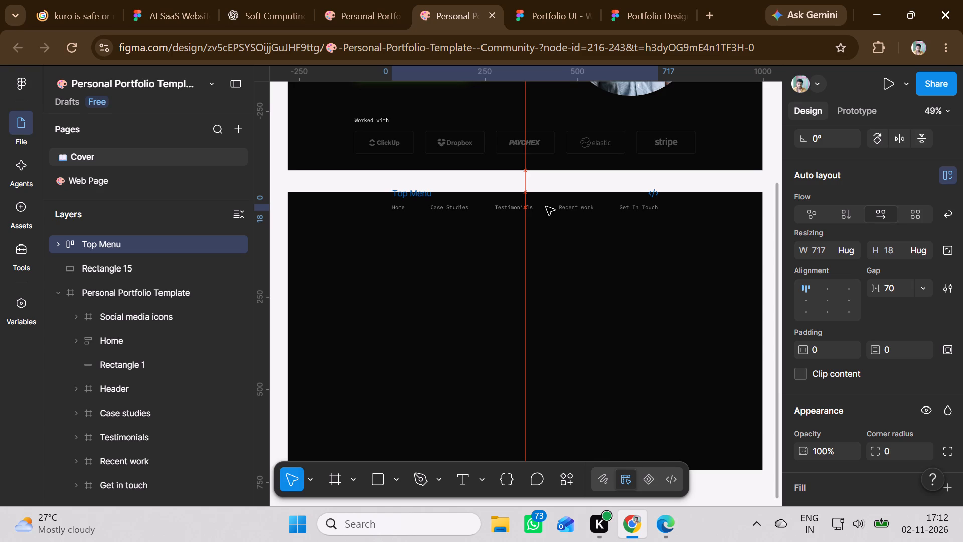
drag(546, 207, 544, 206)
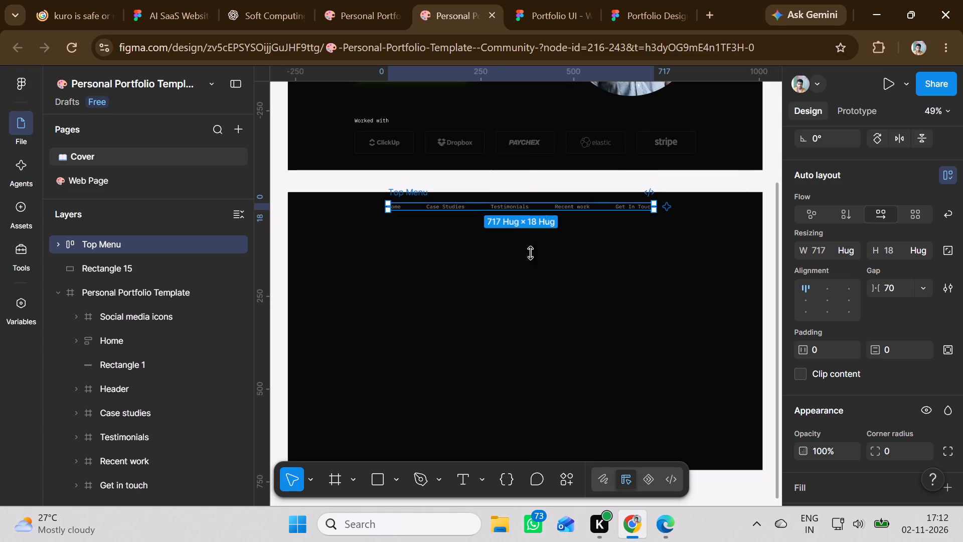
Move the Social media icons group from the template header onto the new dark rectangle and bring it to front.
scroll(518, 341, up, 12)
scroll(538, 335, down, 1)
scroll(571, 306, down, 2)
drag(658, 221, 659, 270)
scroll(659, 270, down, 4)
drag(659, 270, 629, 341)
scroll(656, 270, down, 4)
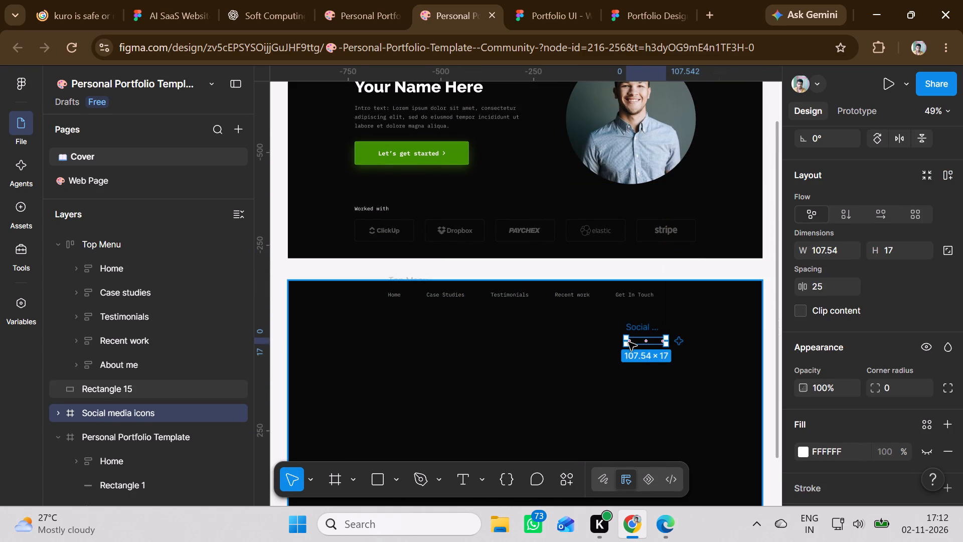
right_click(628, 342)
click(664, 284)
click(591, 392)
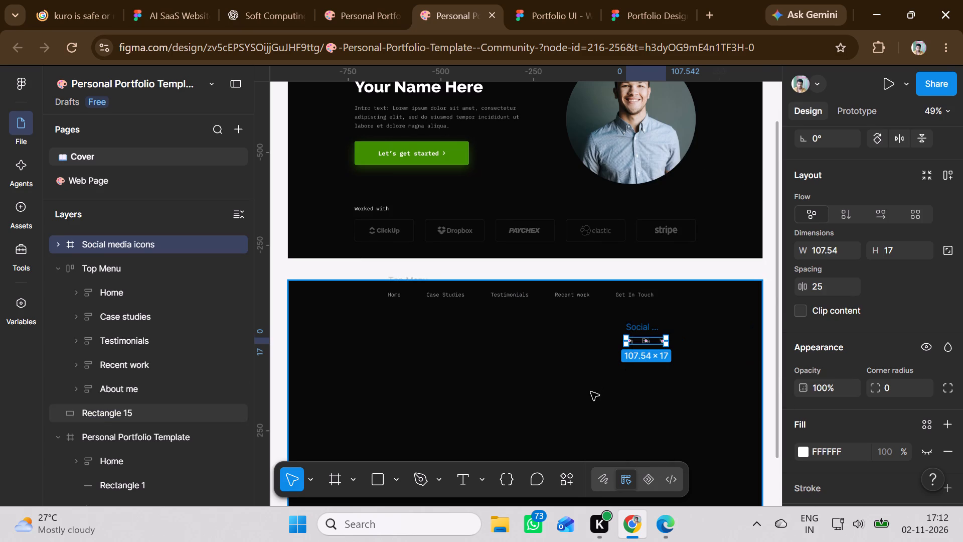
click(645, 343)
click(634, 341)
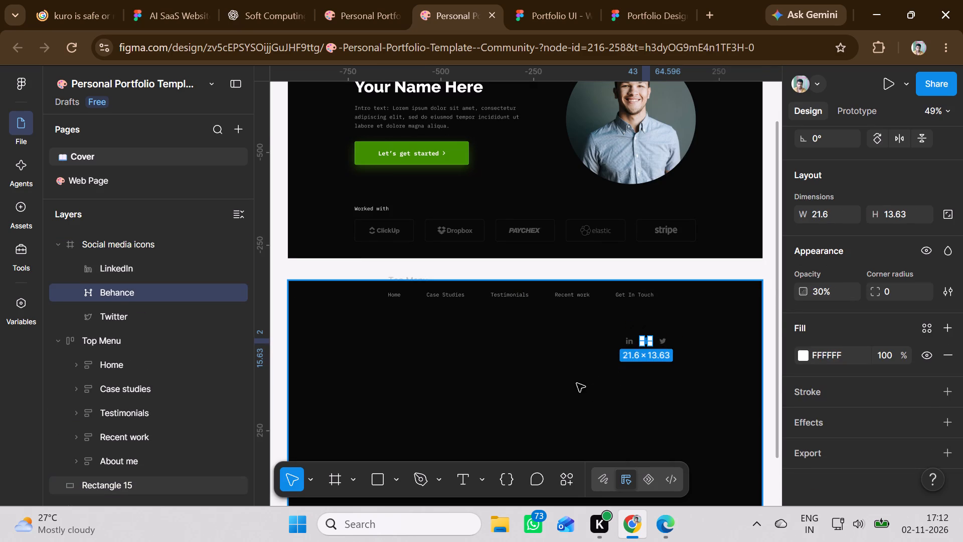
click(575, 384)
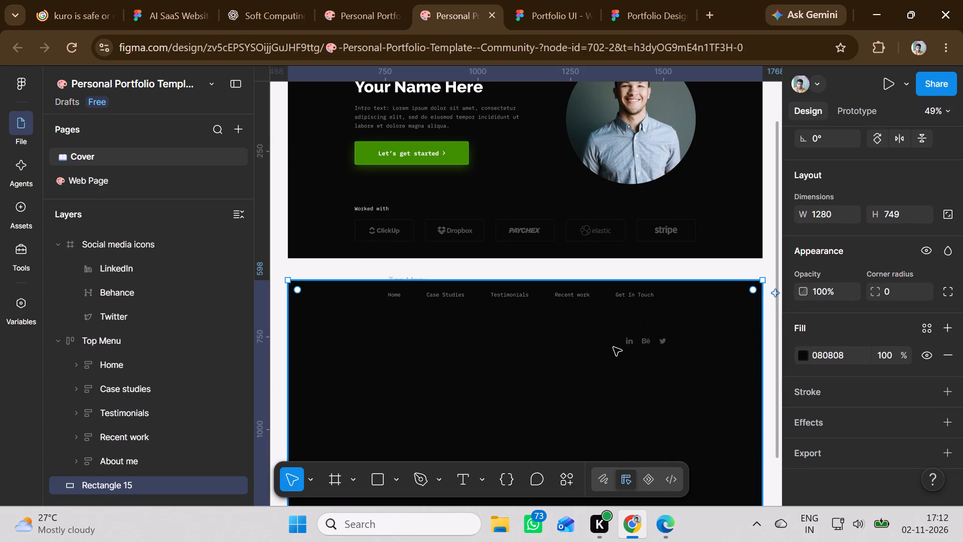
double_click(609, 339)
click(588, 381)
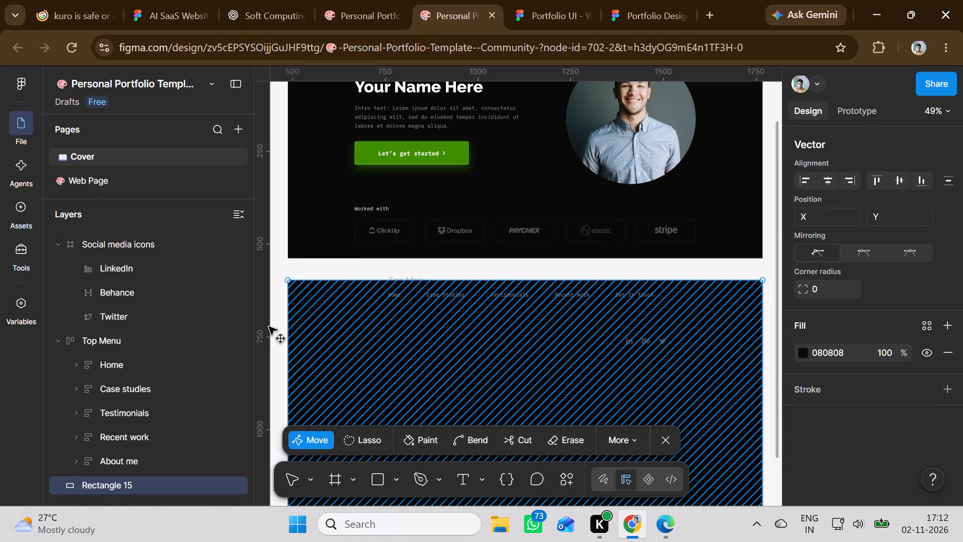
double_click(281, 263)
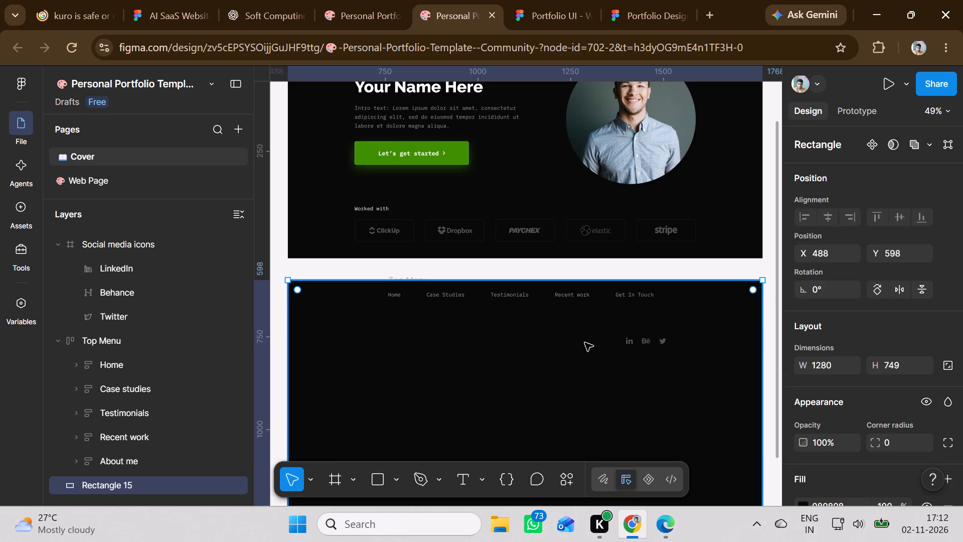
Place the LinkedIn, Behance and Twitter icons in a row beside Get In Touch, level with the new section's menu text.
click(633, 346)
drag(630, 344, 666, 310)
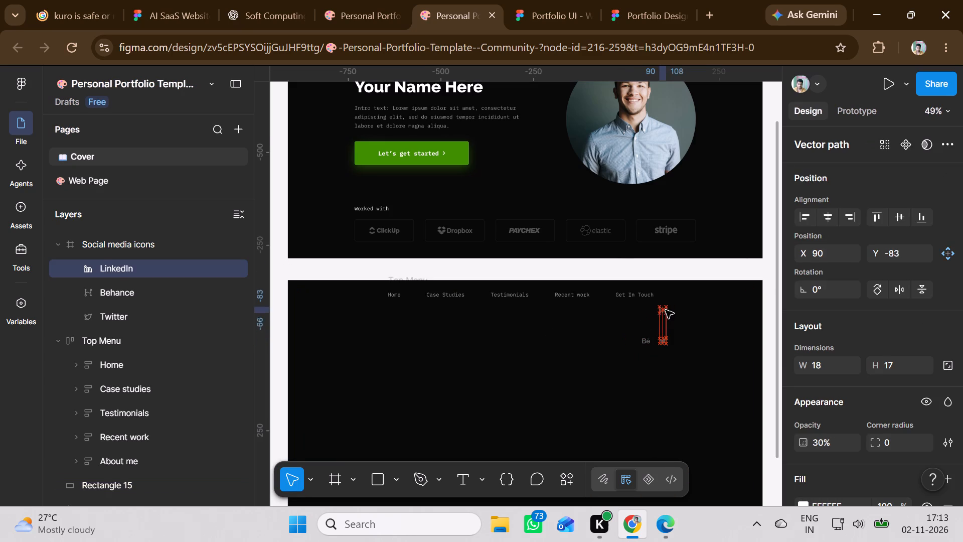
drag(666, 310, 670, 298)
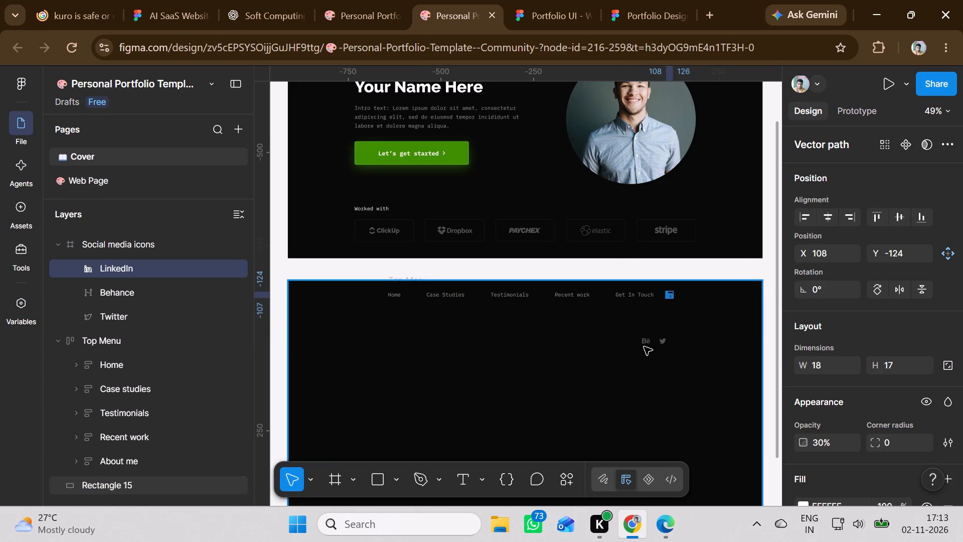
drag(645, 341, 685, 299)
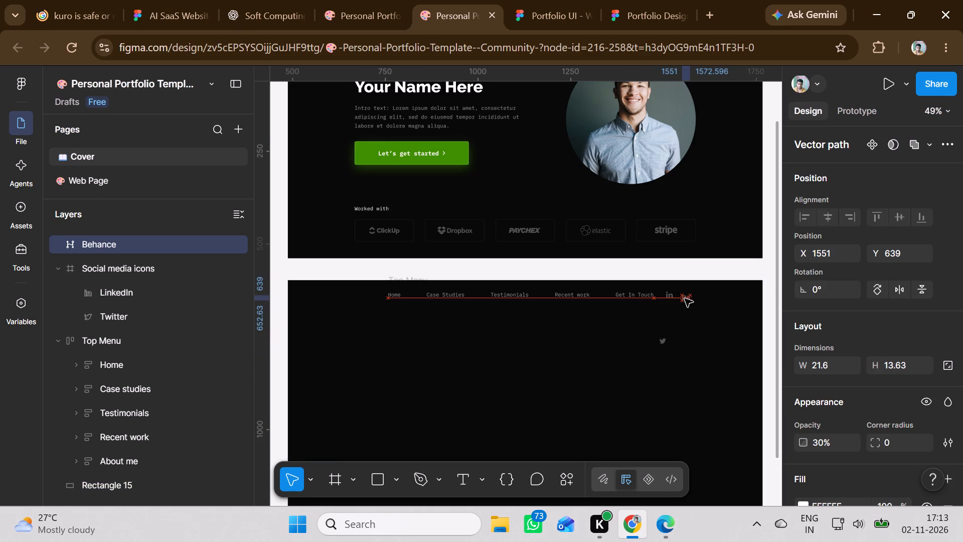
drag(685, 299, 683, 295)
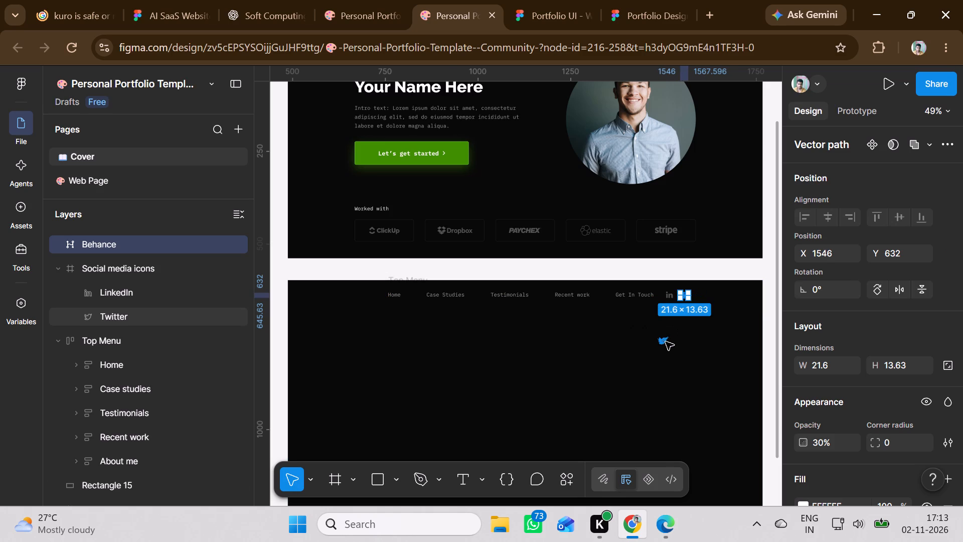
drag(665, 342, 703, 297)
click(604, 351)
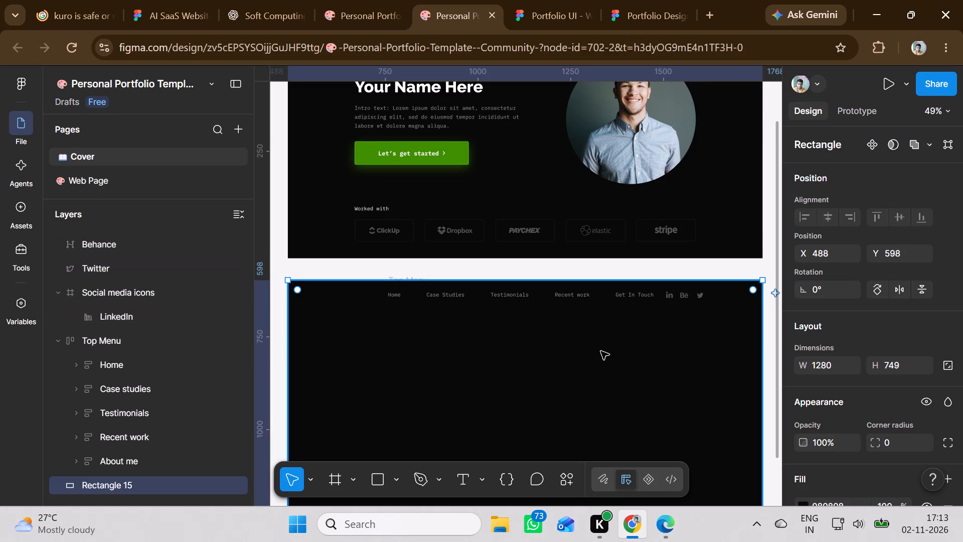
Move the dark grey header bar from the template onto the new section below its menu and bring it to front.
scroll(418, 313, up, 5)
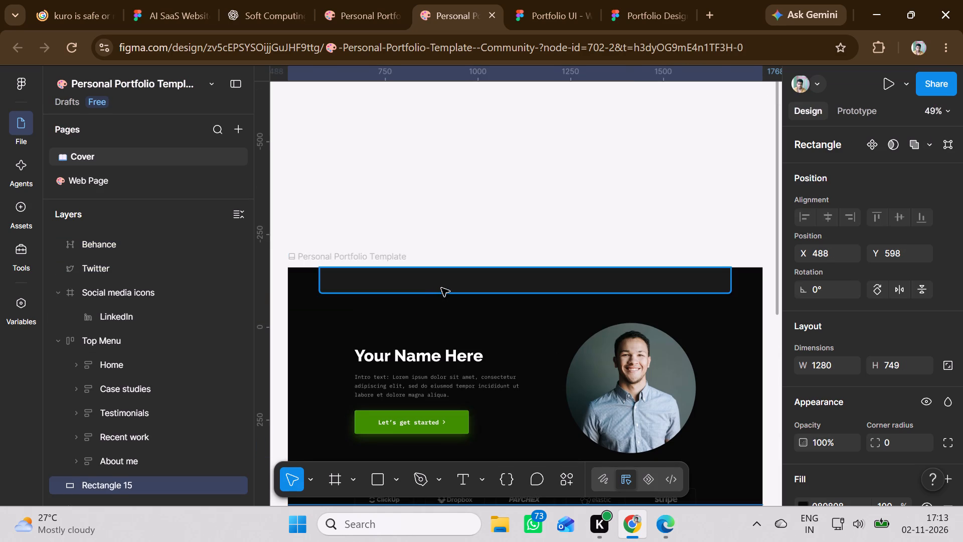
drag(441, 288, 469, 329)
scroll(451, 339, down, 7)
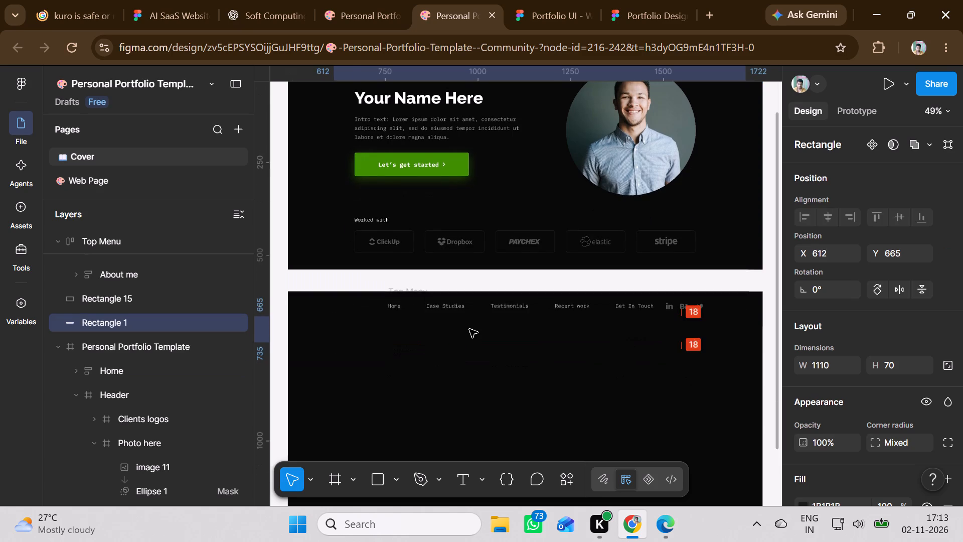
drag(469, 329, 464, 361)
right_click(464, 361)
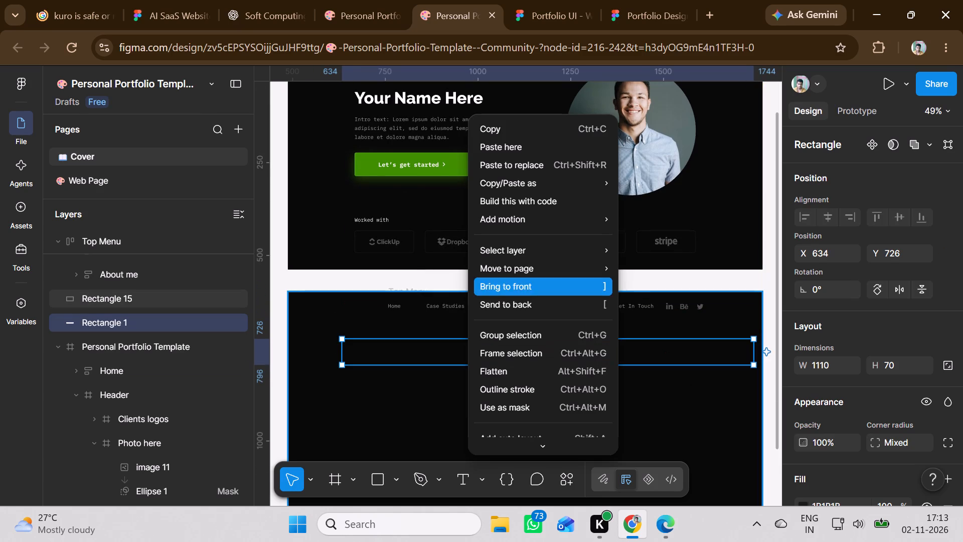
click(510, 290)
click(440, 396)
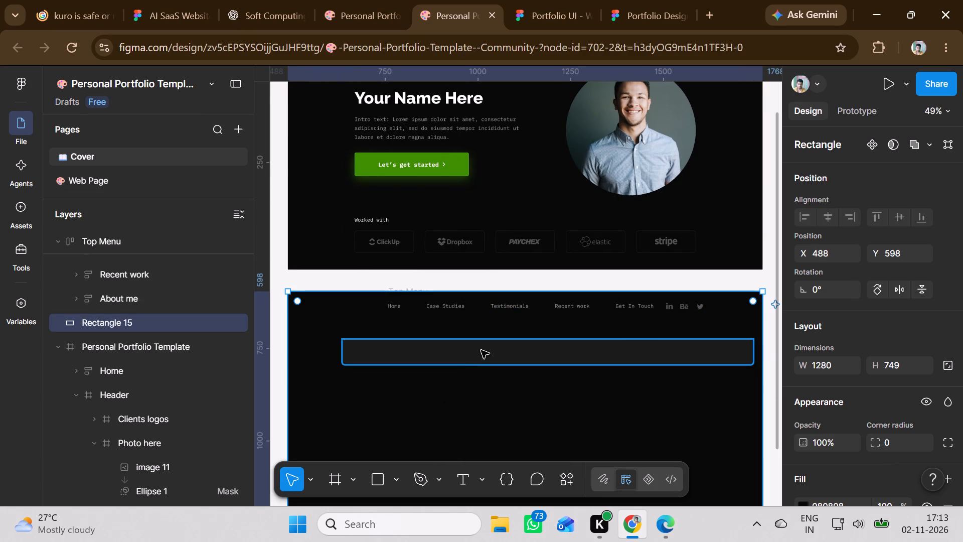
Move the dark grey header bar up over the new section's menu row, to about X 638, Y 611.
drag(484, 357, 487, 338)
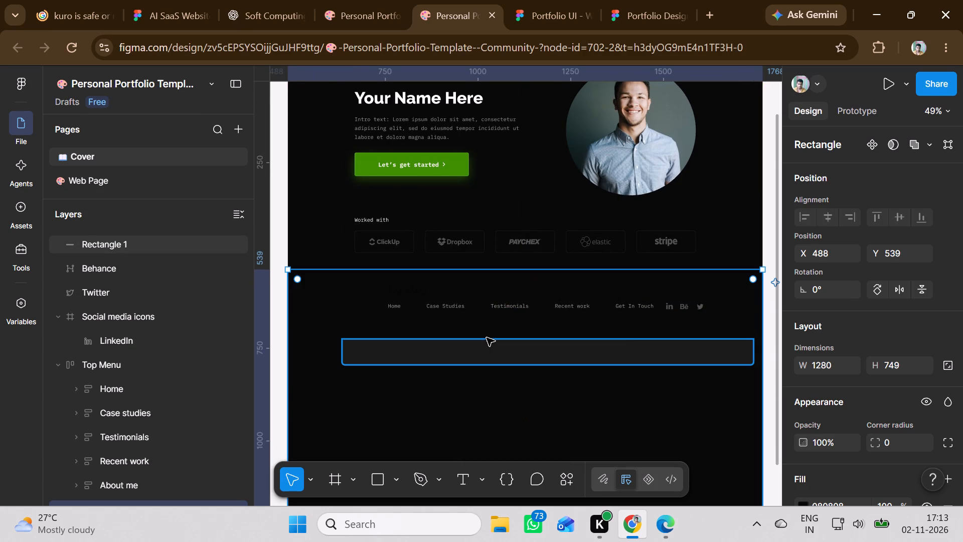
key(ctrl+z)
click(500, 357)
drag(500, 357, 500, 346)
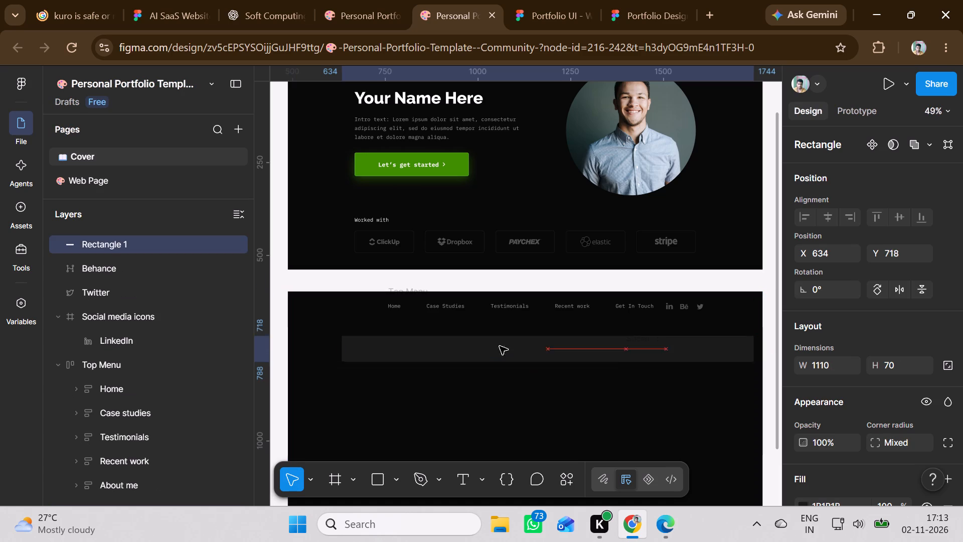
drag(500, 346, 495, 318)
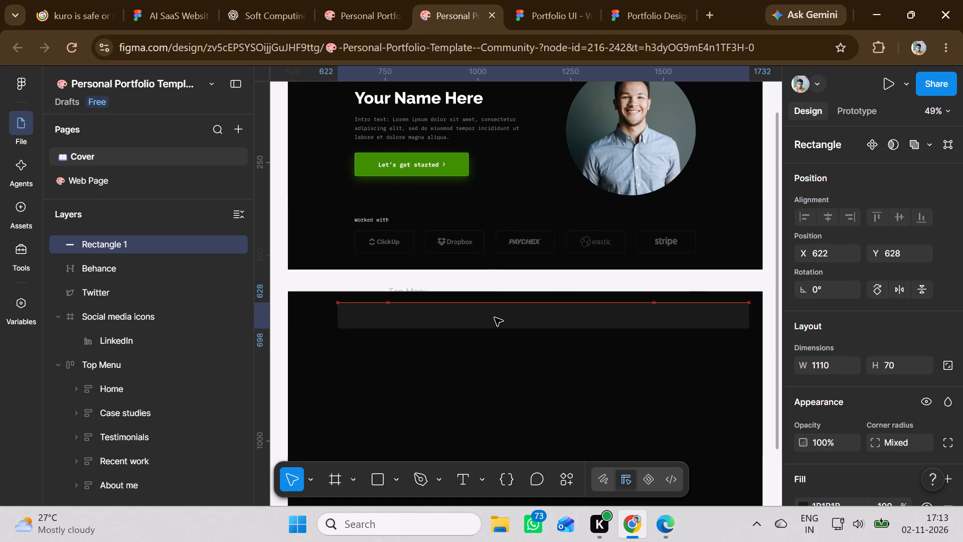
drag(495, 318, 496, 313)
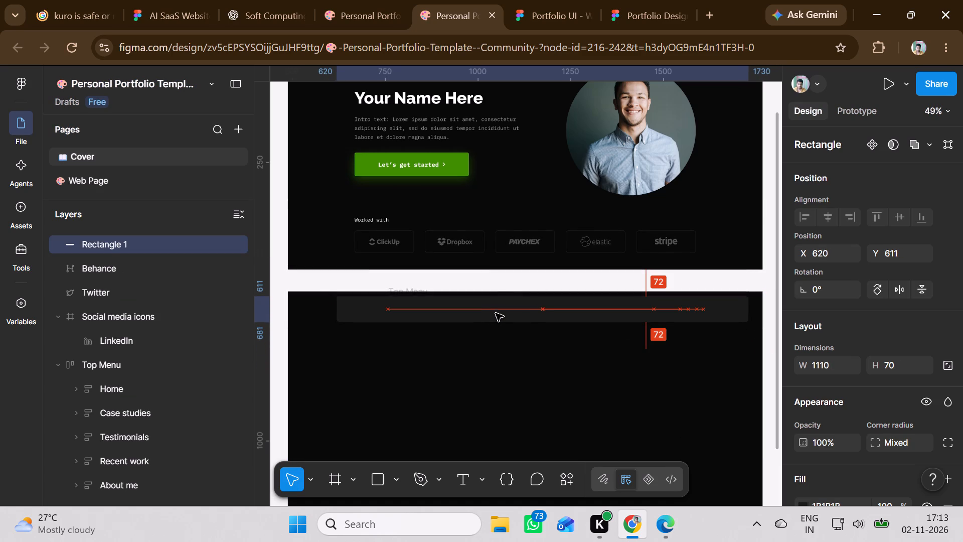
drag(496, 313, 501, 315)
Send the grey header bar and then the large dark rectangle to back, layering the bar between rectangle and menu.
right_click(502, 316)
click(544, 303)
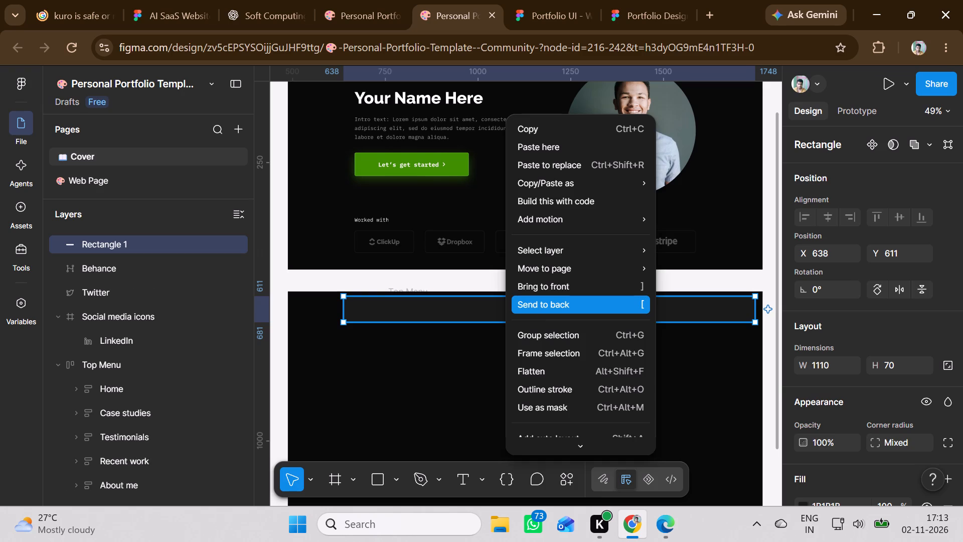
right_click(450, 386)
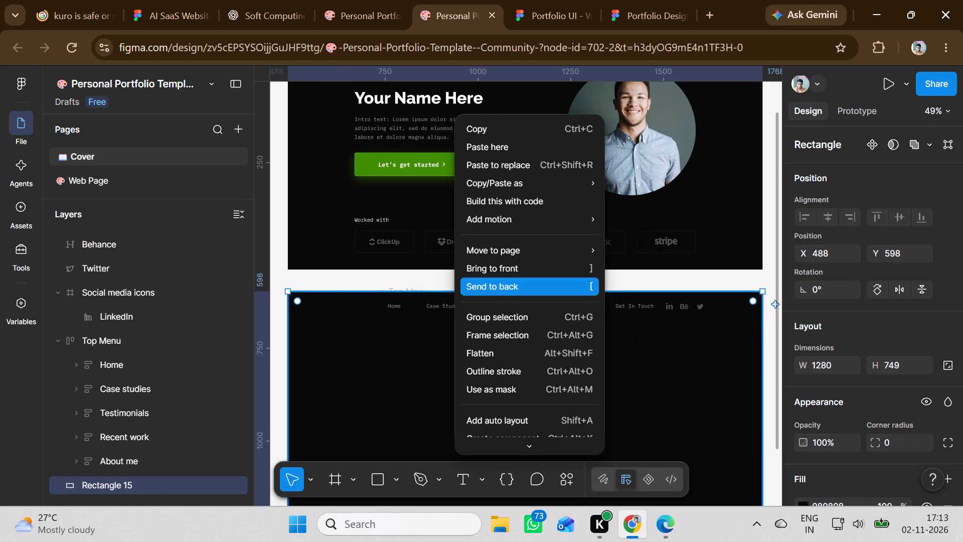
click(505, 290)
click(454, 386)
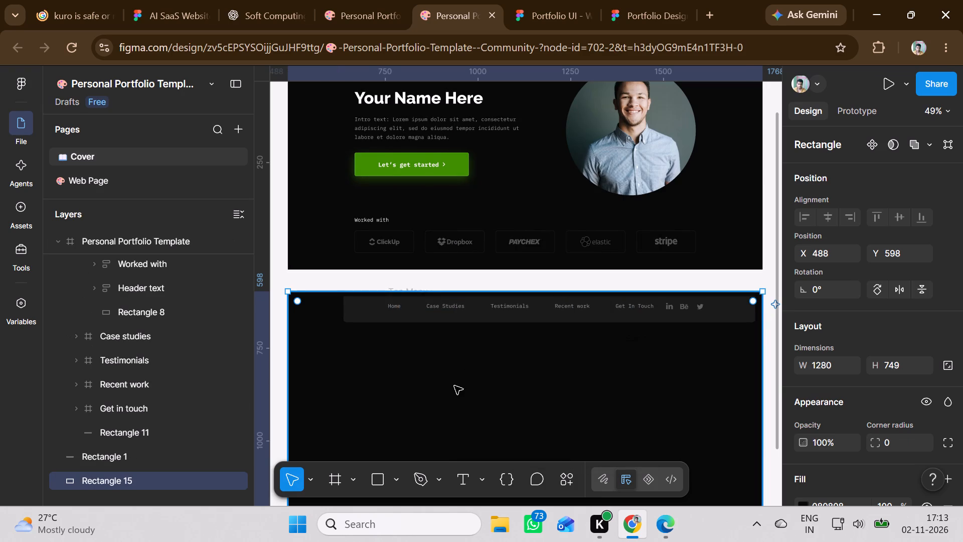
Move the Your Name Here heading from the template onto the new section at X 638, Y 734, flush with the bar's left edge.
scroll(455, 394, up, 8)
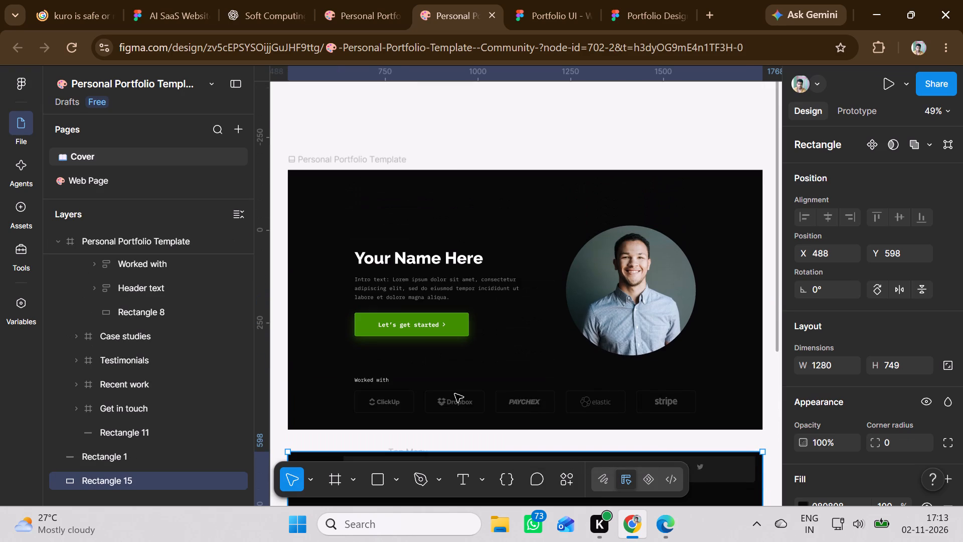
click(605, 277)
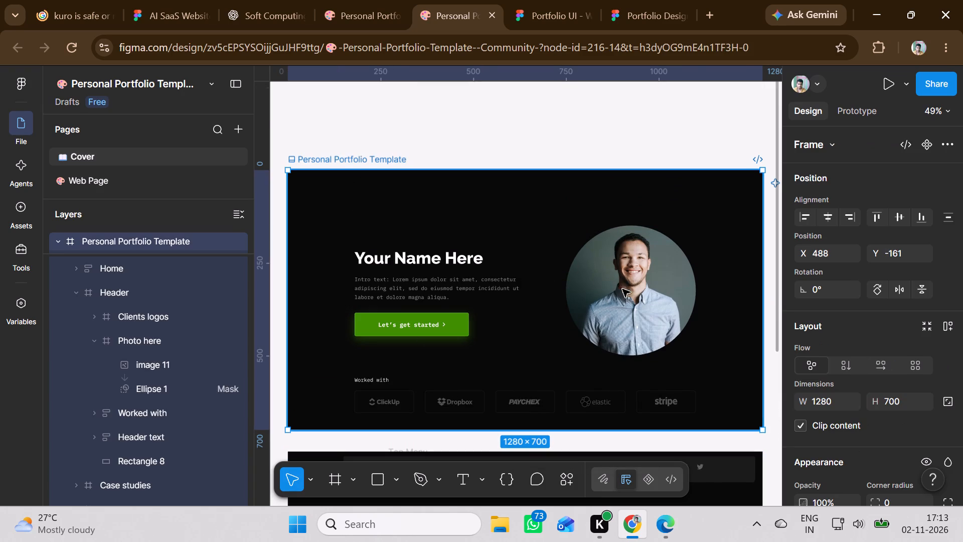
scroll(420, 293, down, 2)
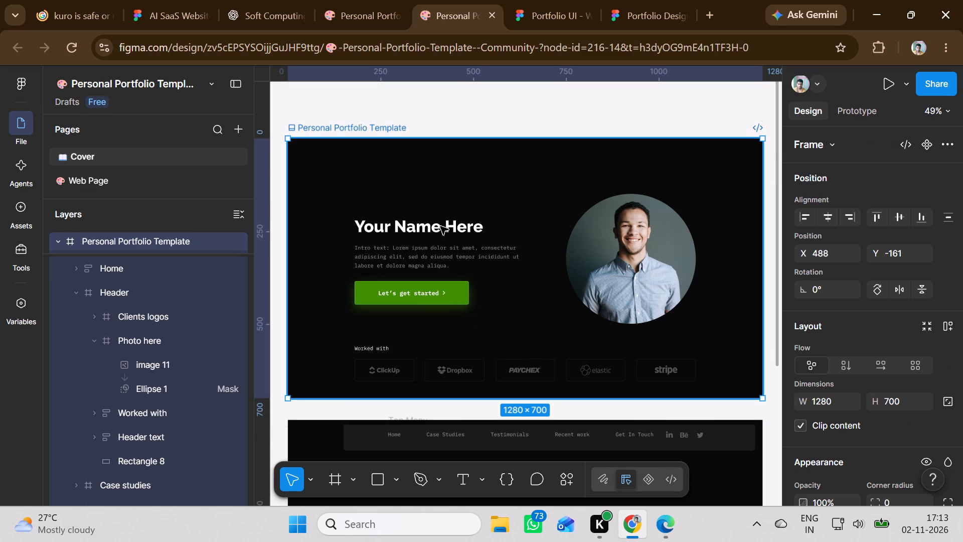
click(424, 228)
double_click(424, 228)
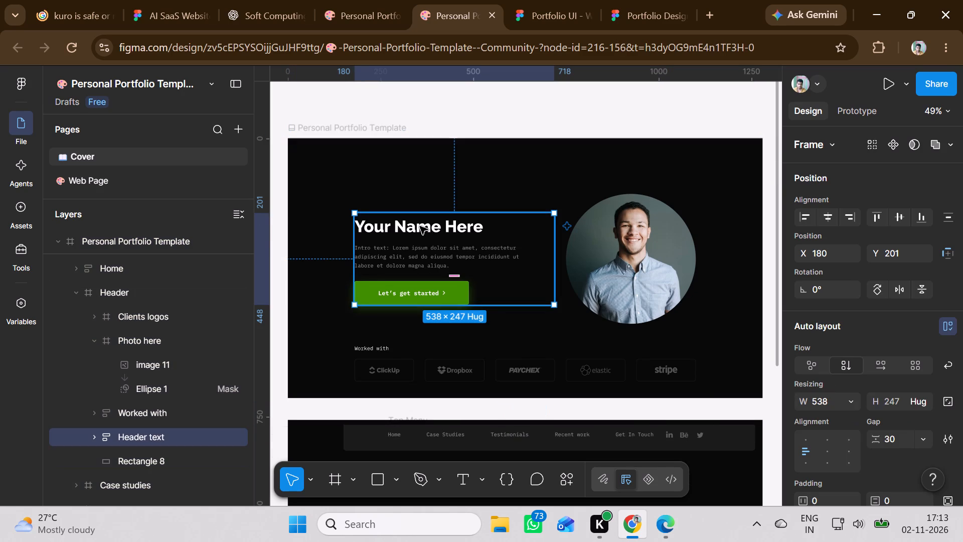
click(420, 226)
double_click(420, 226)
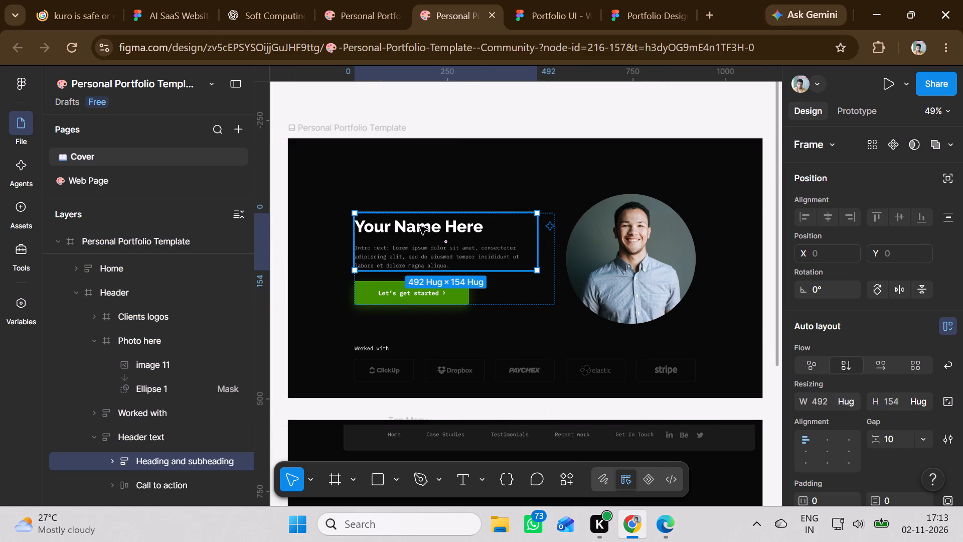
double_click(420, 226)
drag(420, 225, 428, 282)
scroll(428, 282, down, 3)
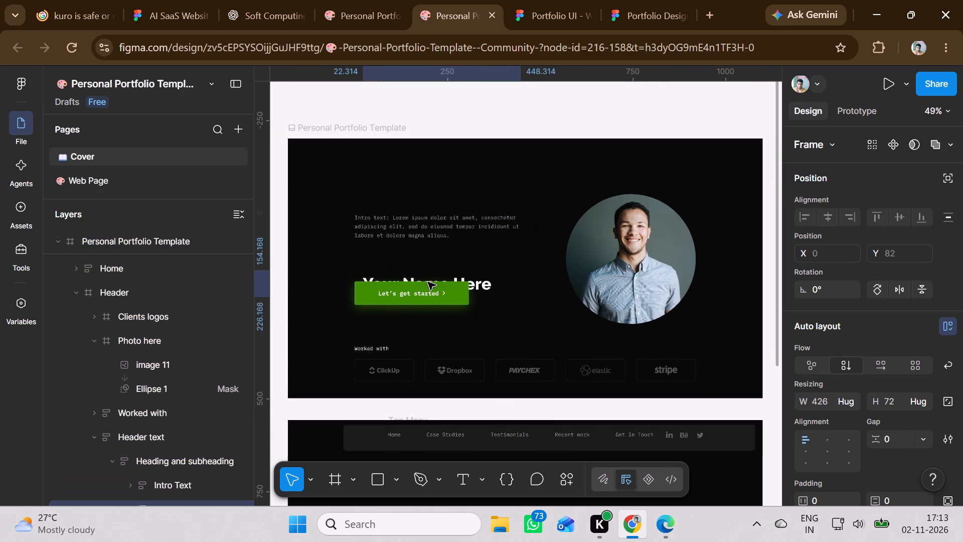
scroll(428, 282, down, 3)
drag(428, 282, 424, 272)
scroll(428, 282, down, 8)
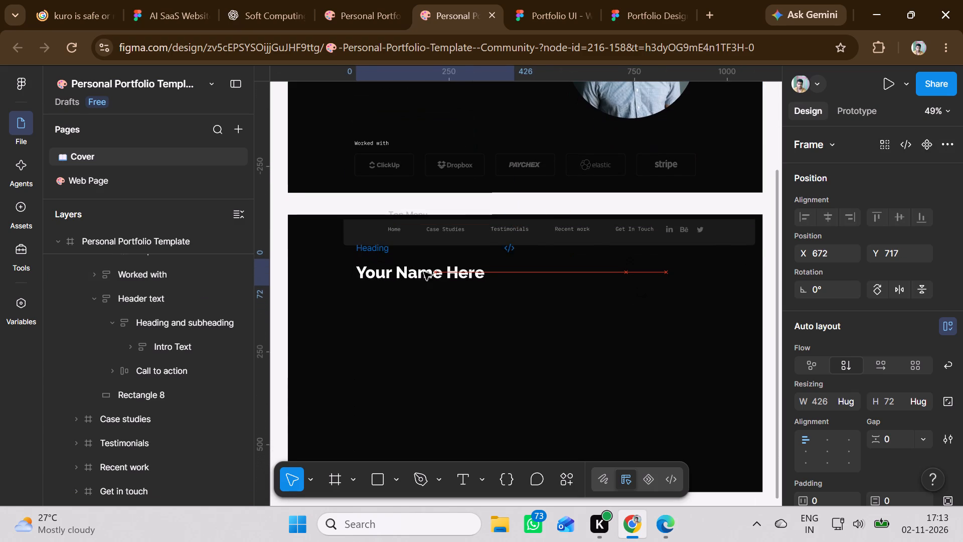
drag(424, 272, 434, 278)
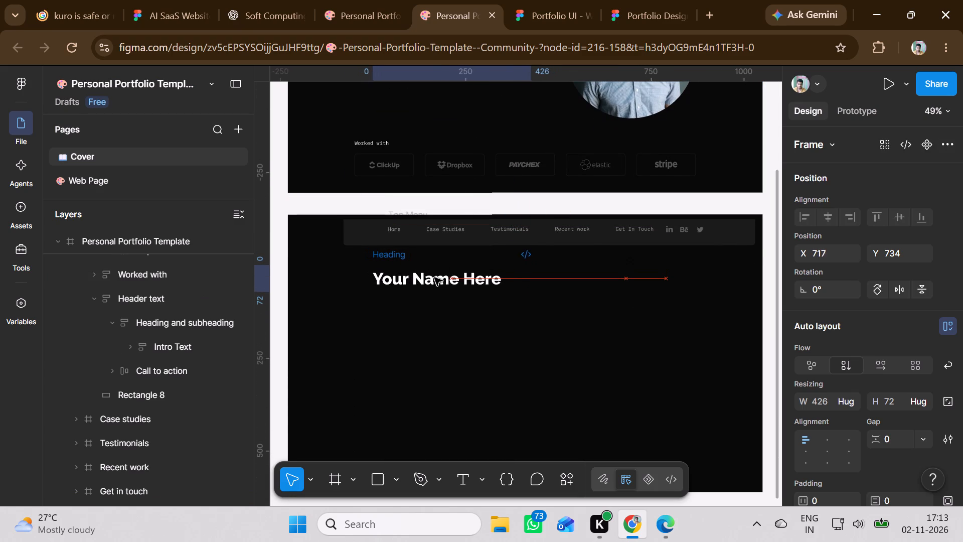
drag(434, 278, 412, 279)
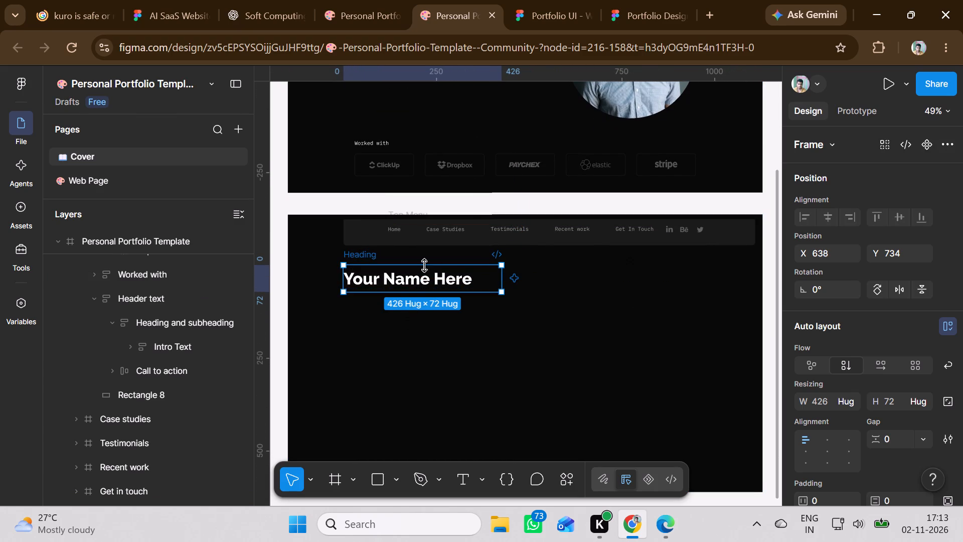
click(398, 341)
Move the intro text paragraph from the template header to just below the Your Name Here heading, left-aligned with it.
scroll(401, 308, up, 1)
scroll(401, 308, down, 1)
scroll(401, 308, up, 7)
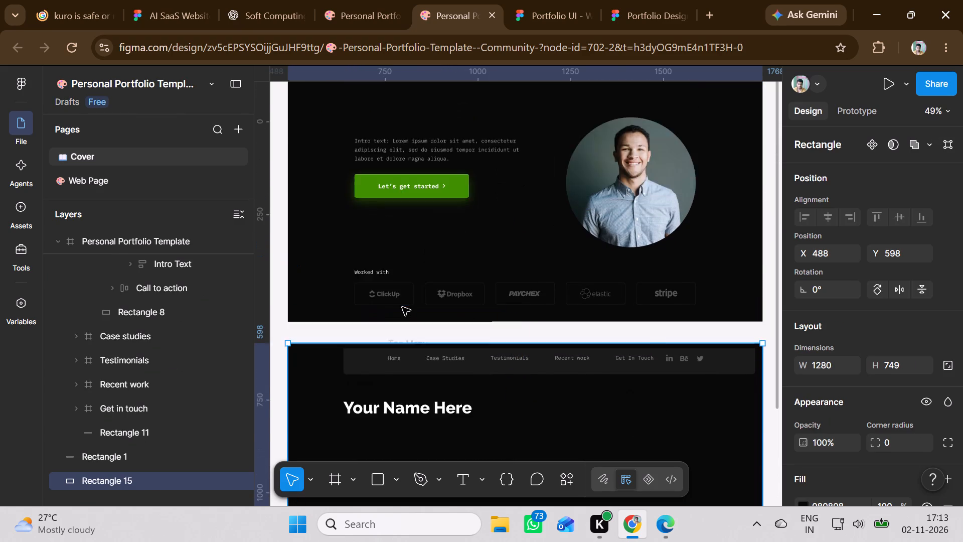
double_click(431, 242)
click(399, 243)
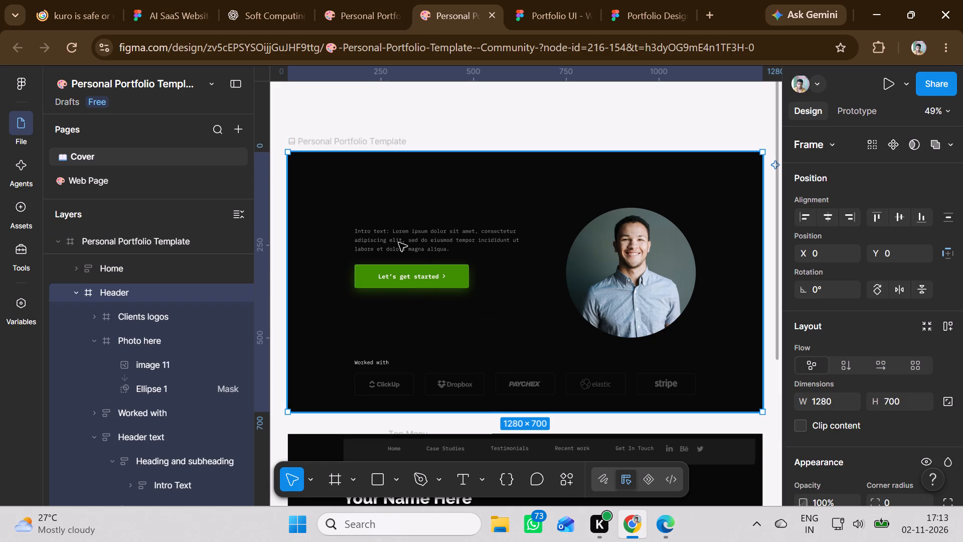
triple_click(399, 243)
drag(398, 243, 402, 297)
scroll(402, 297, down, 6)
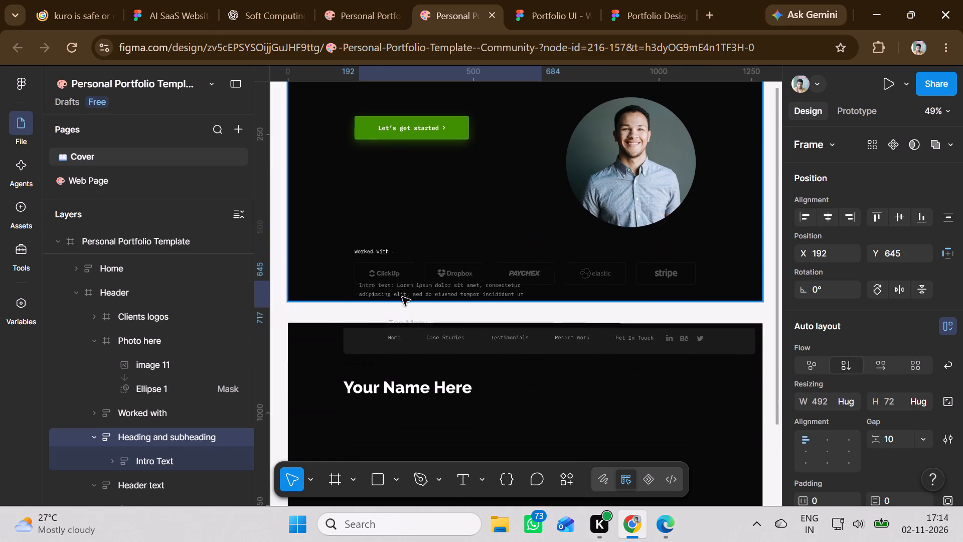
scroll(402, 297, down, 1)
drag(402, 297, 390, 371)
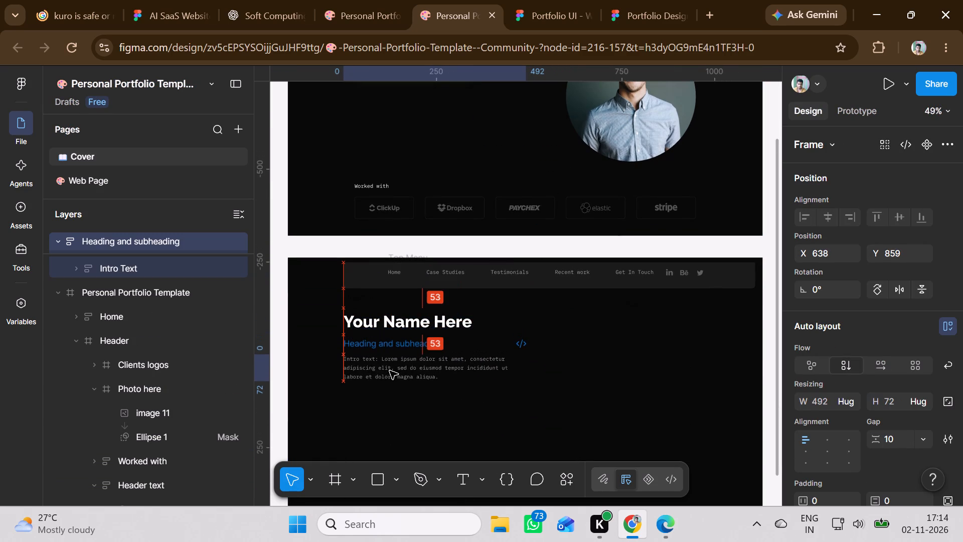
drag(390, 371, 390, 353)
click(385, 397)
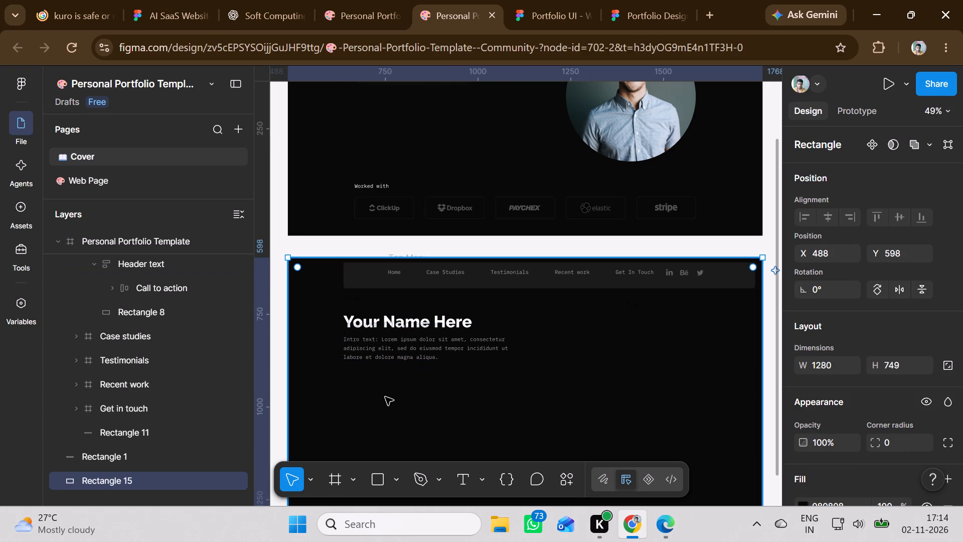
Move the green Let's get started button from the template to below the intro text, at X 638, Y 931.
scroll(428, 345, up, 4)
click(424, 245)
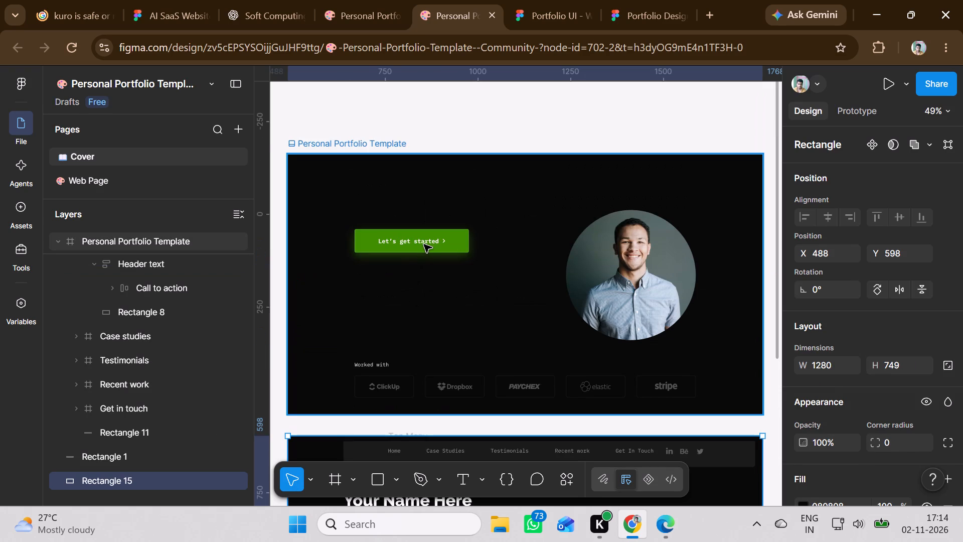
double_click(424, 244)
drag(424, 244, 433, 304)
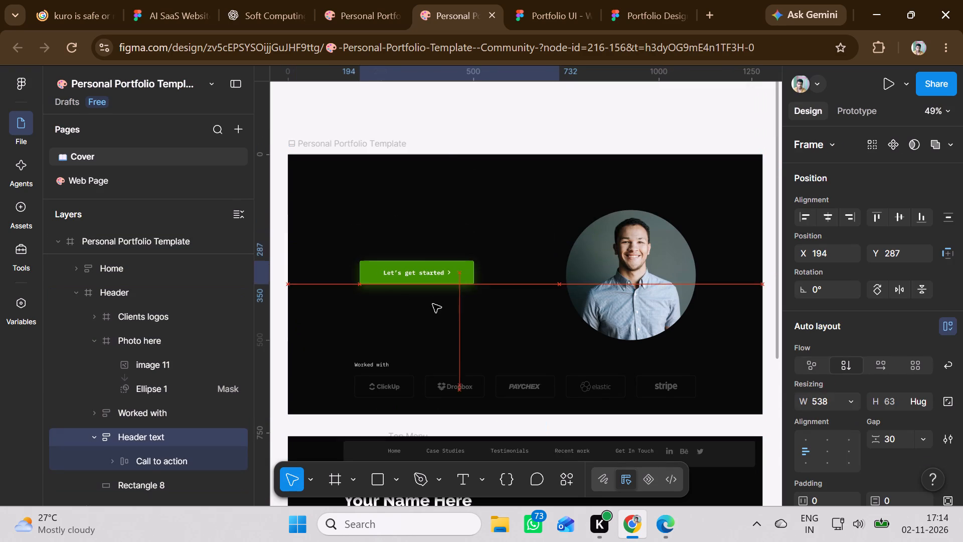
drag(433, 304, 414, 351)
scroll(434, 309, up, 1)
scroll(434, 309, down, 4)
scroll(434, 309, up, 1)
scroll(434, 309, down, 7)
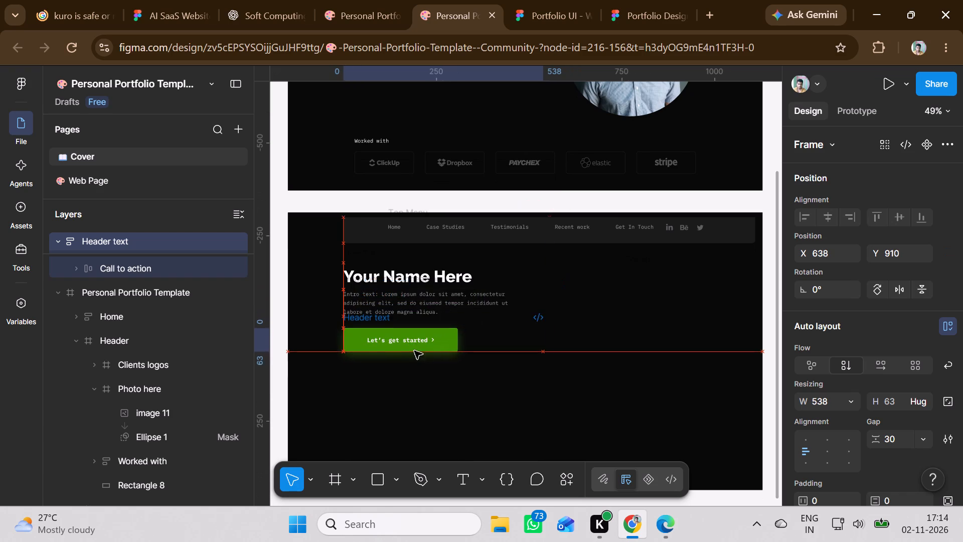
drag(414, 351, 412, 350)
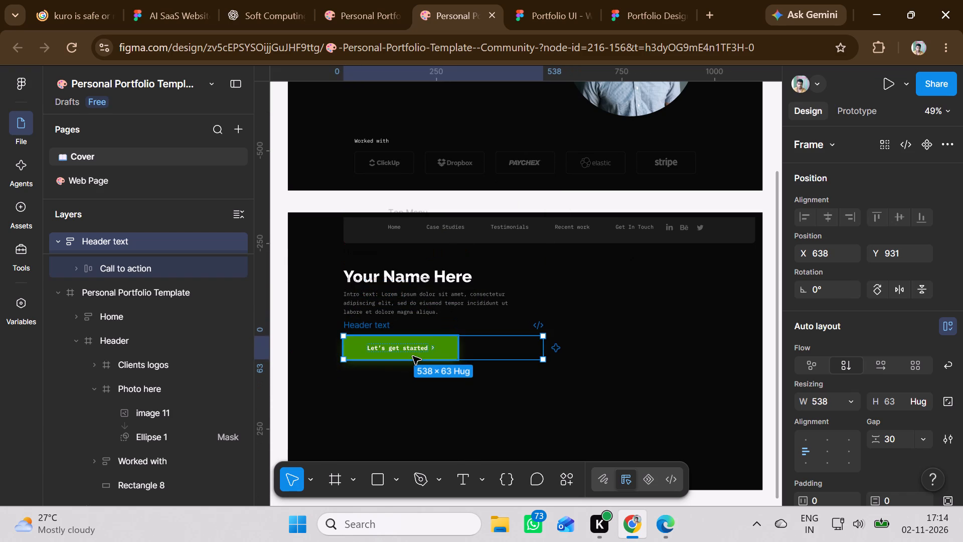
Move the Worked with label from the template to the lower part of the new section, roughly left-aligned below the green button.
scroll(424, 408, up, 7)
scroll(425, 408, down, 2)
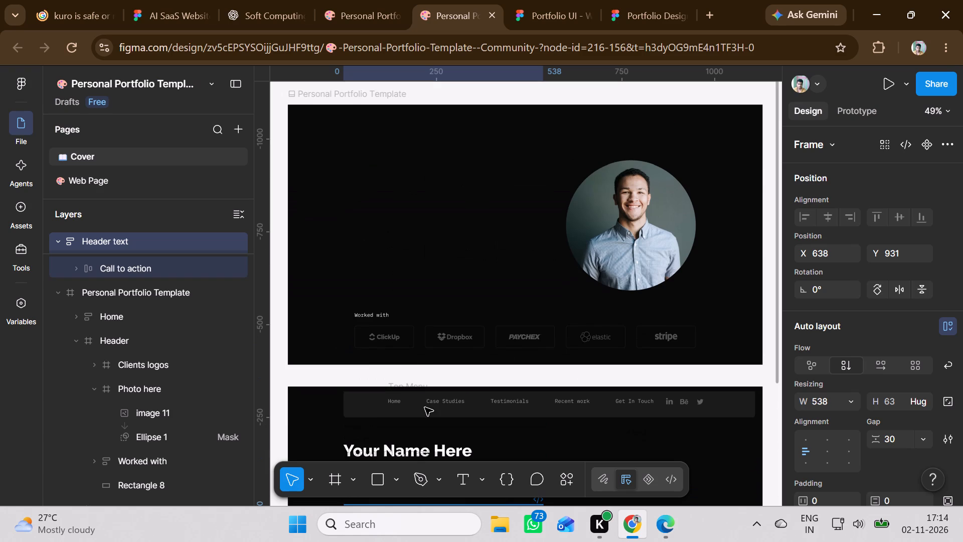
click(373, 316)
double_click(373, 316)
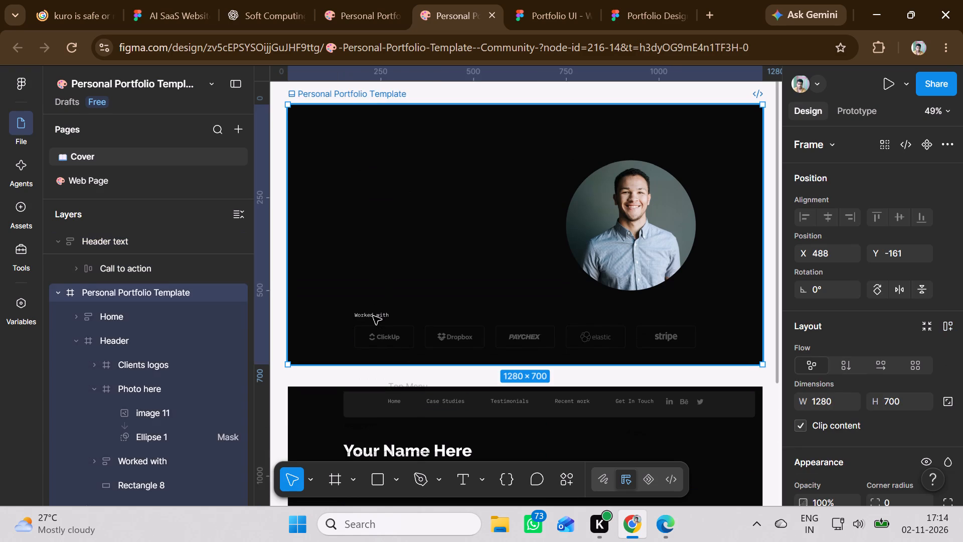
drag(373, 316, 379, 350)
scroll(379, 350, down, 9)
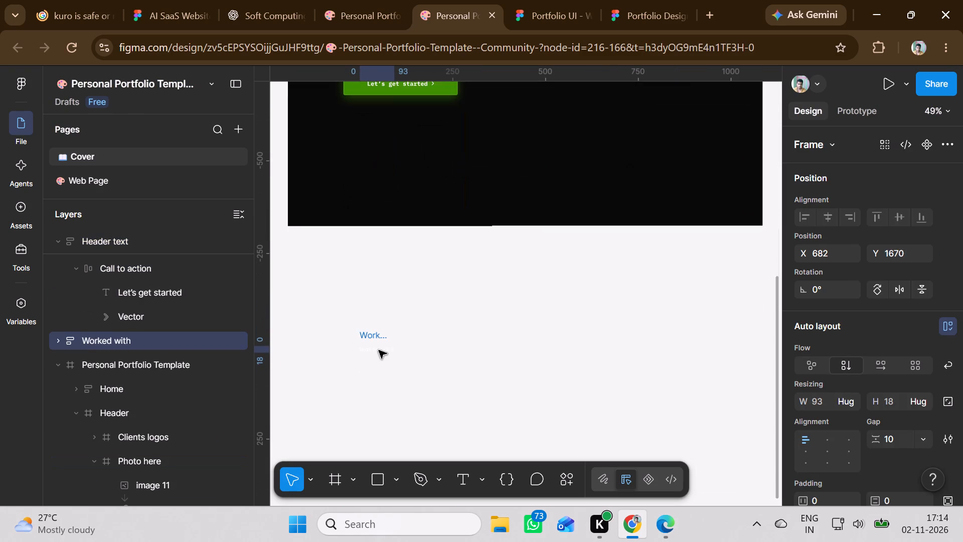
drag(379, 350, 366, 360)
scroll(379, 350, up, 5)
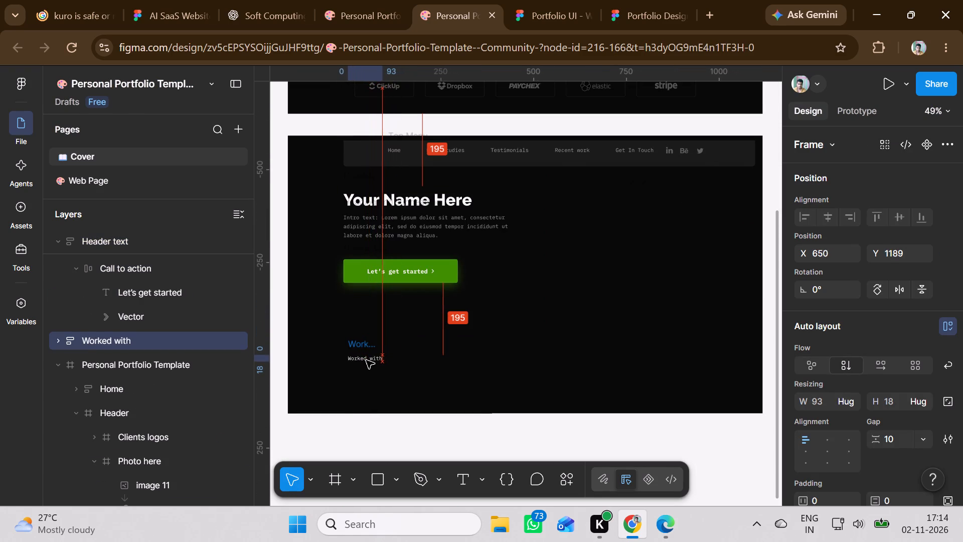
drag(366, 360, 362, 358)
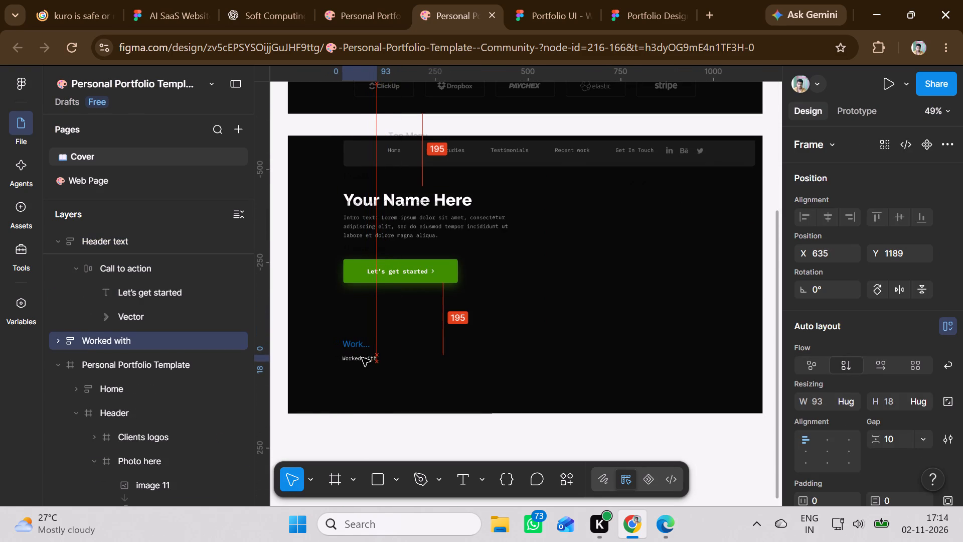
drag(362, 358, 363, 352)
click(415, 354)
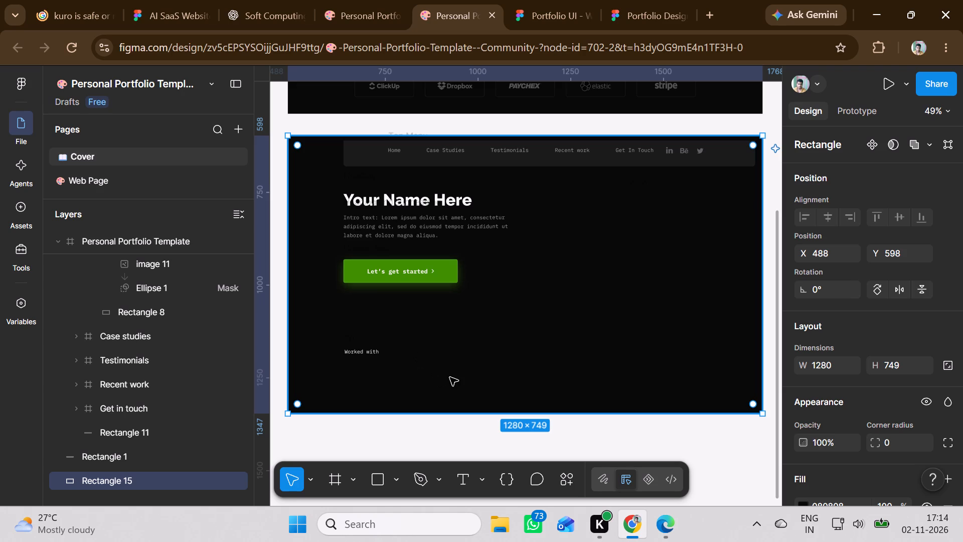
Move the circular portrait photo from the template onto the right half of the new section, opposite the heading and intro text.
scroll(450, 377, up, 3)
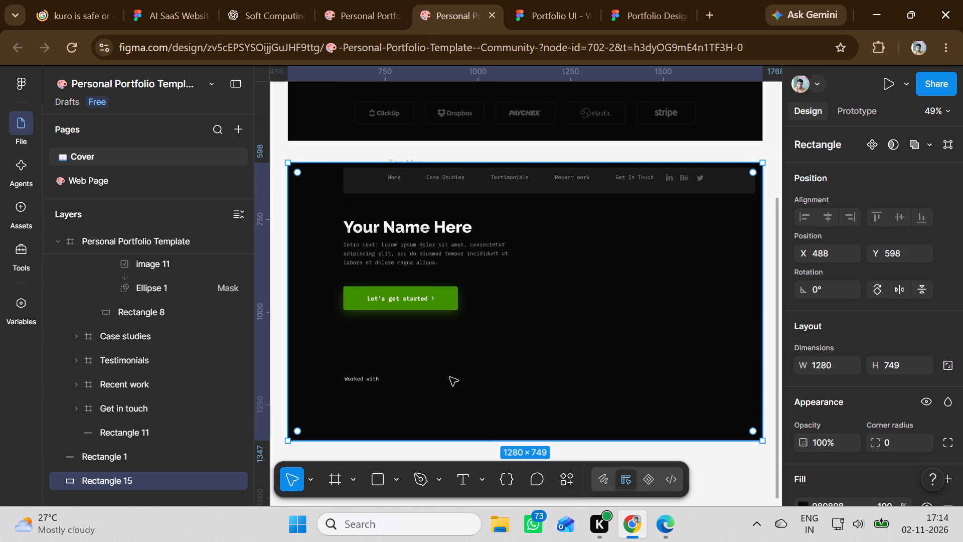
scroll(450, 377, up, 4)
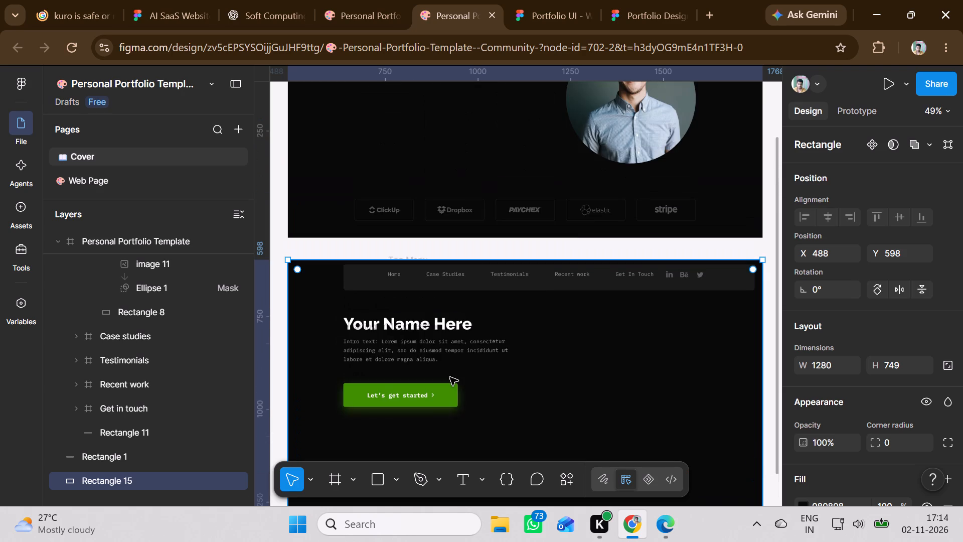
scroll(450, 377, up, 6)
double_click(628, 312)
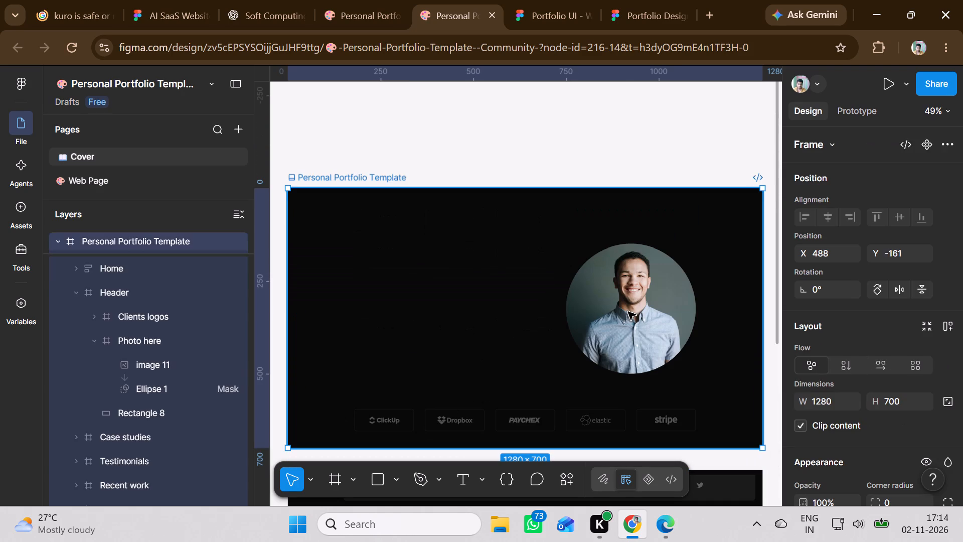
click(628, 312)
scroll(628, 311, down, 2)
double_click(642, 264)
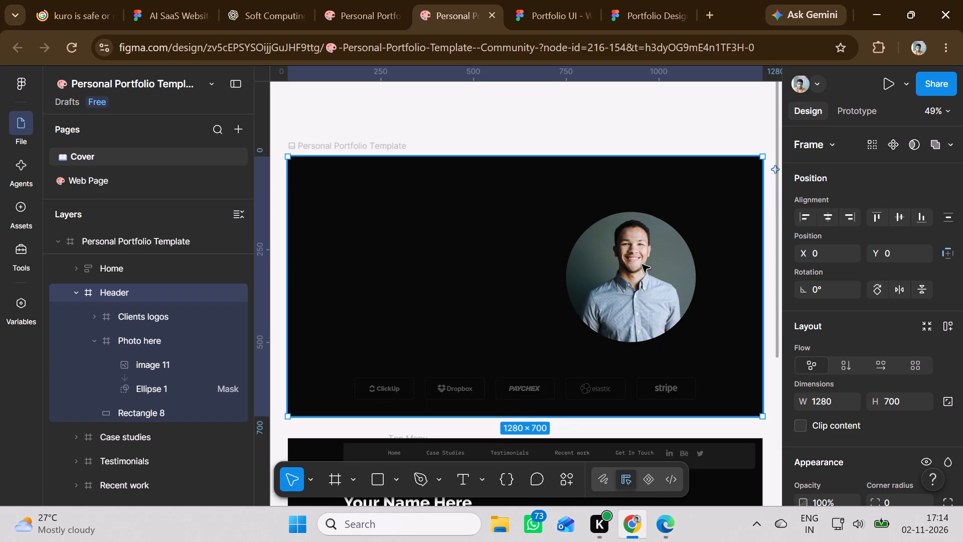
drag(642, 264, 636, 318)
scroll(639, 323, down, 6)
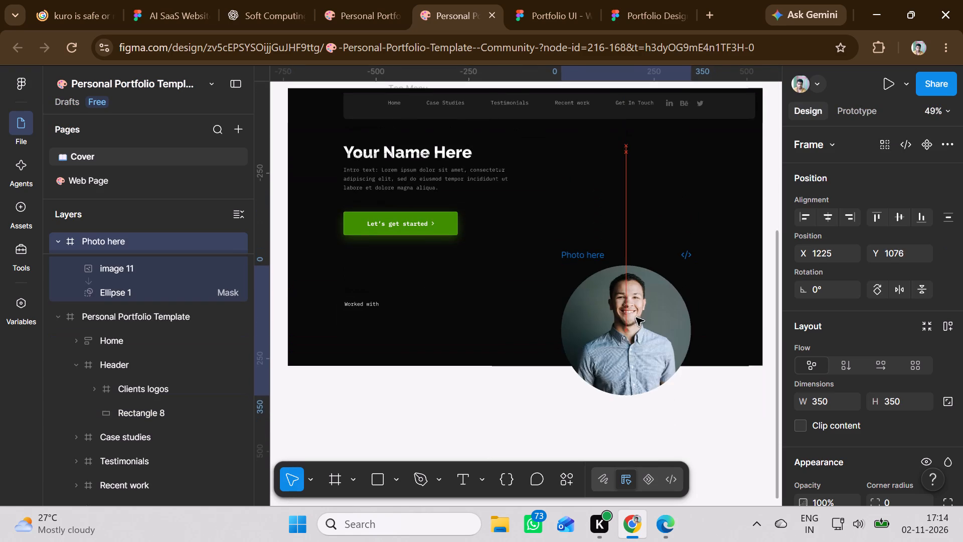
drag(636, 318, 659, 202)
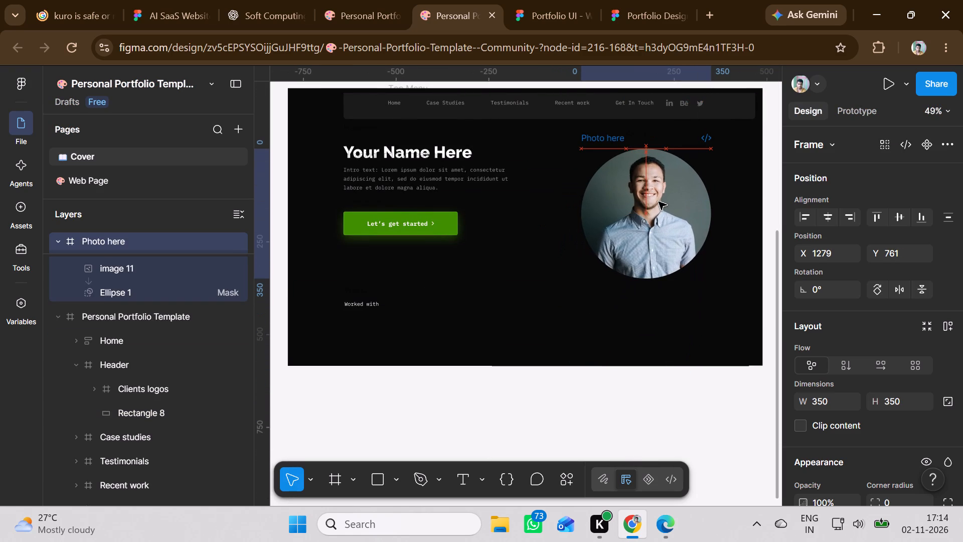
drag(659, 202, 667, 196)
click(551, 277)
Move the ClickUp logo from the template to just below the Worked with label, at X 621, Y 1221.
scroll(551, 277, up, 4)
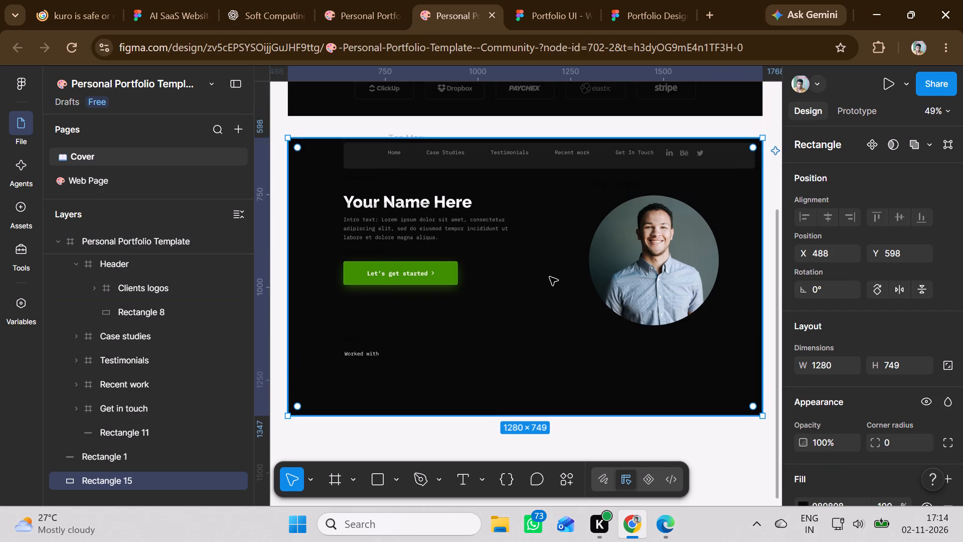
scroll(550, 277, up, 5)
scroll(550, 277, down, 3)
click(392, 319)
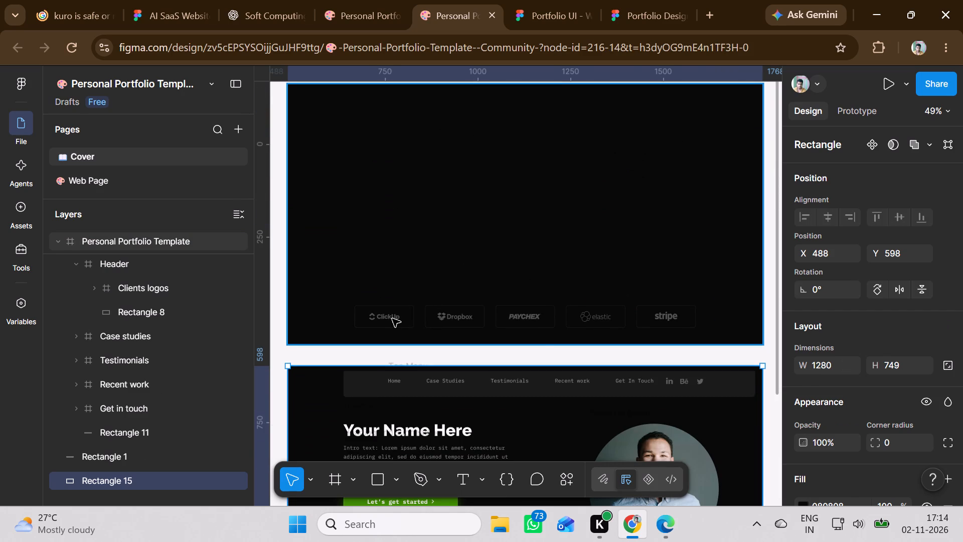
scroll(392, 319, down, 1)
double_click(387, 306)
scroll(386, 306, down, 2)
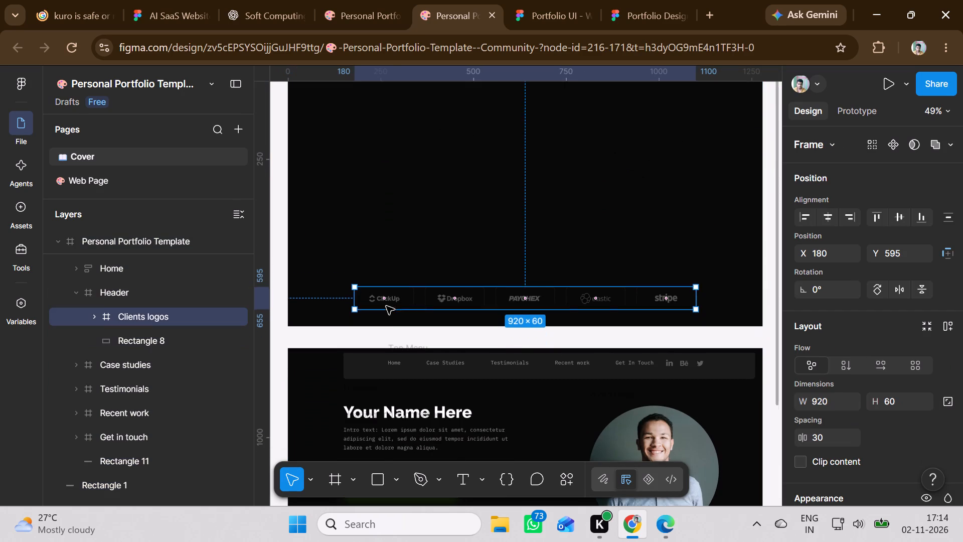
double_click(390, 273)
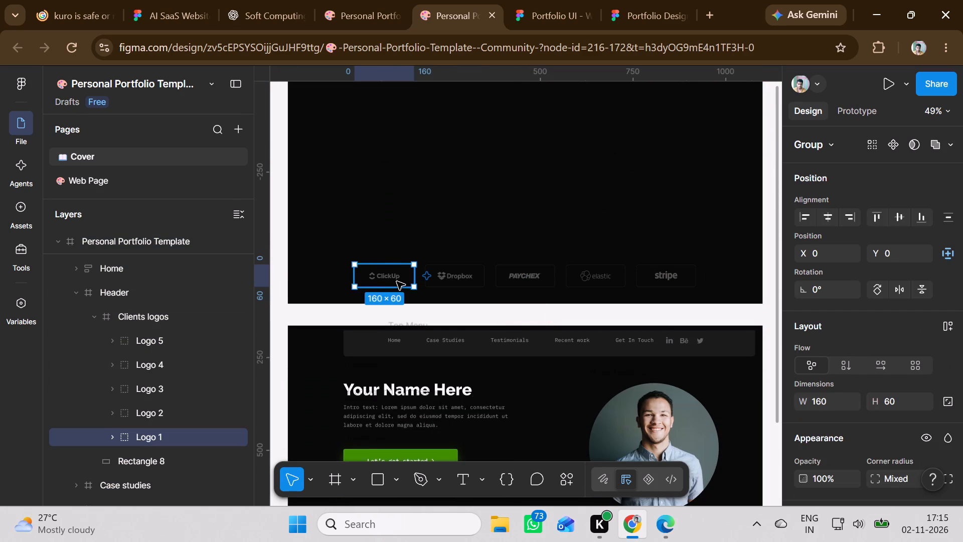
drag(397, 282, 406, 335)
scroll(406, 335, down, 11)
drag(406, 335, 380, 334)
right_click(380, 334)
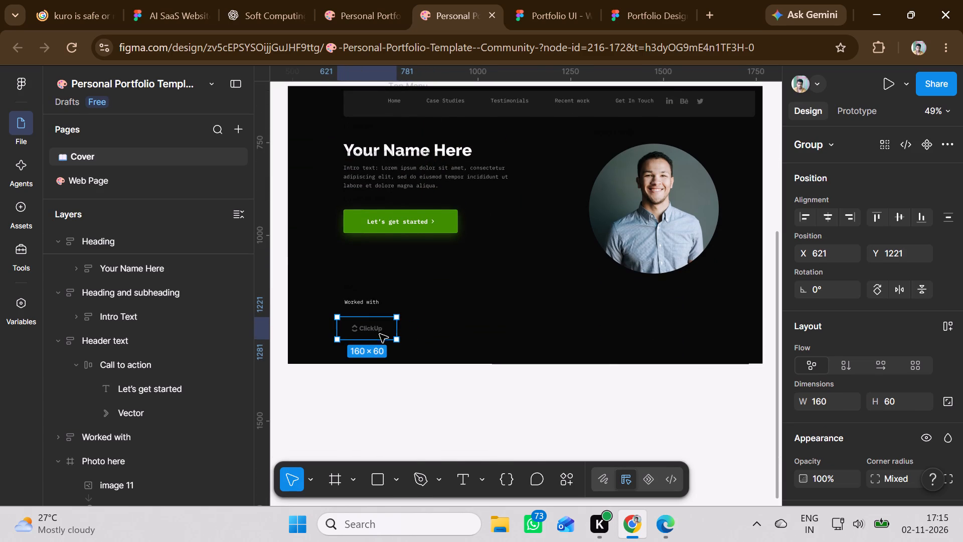
click(587, 319)
Move the Dropbox logo from the template into the new section's logo row beside ClickUp, at X 852, Y 1217.
scroll(502, 313, up, 5)
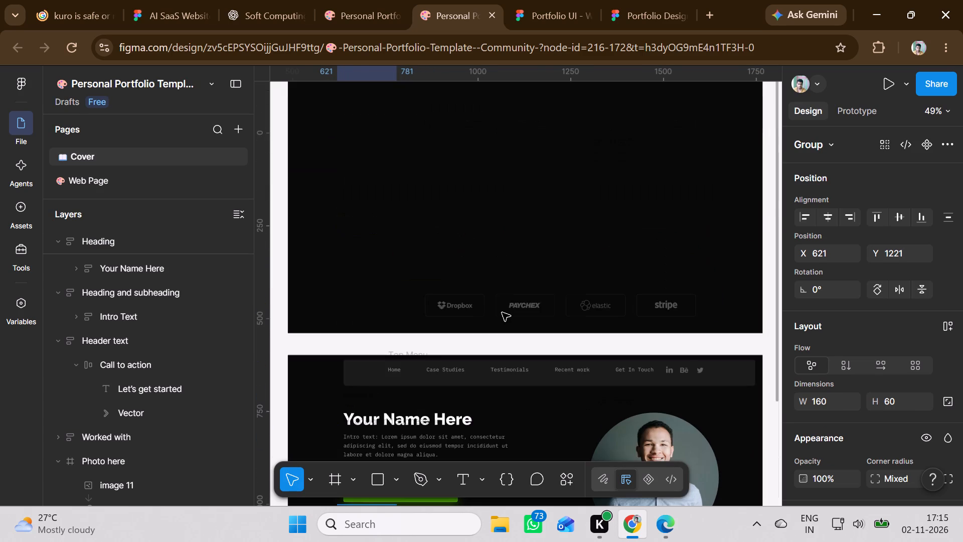
scroll(502, 313, up, 2)
double_click(460, 322)
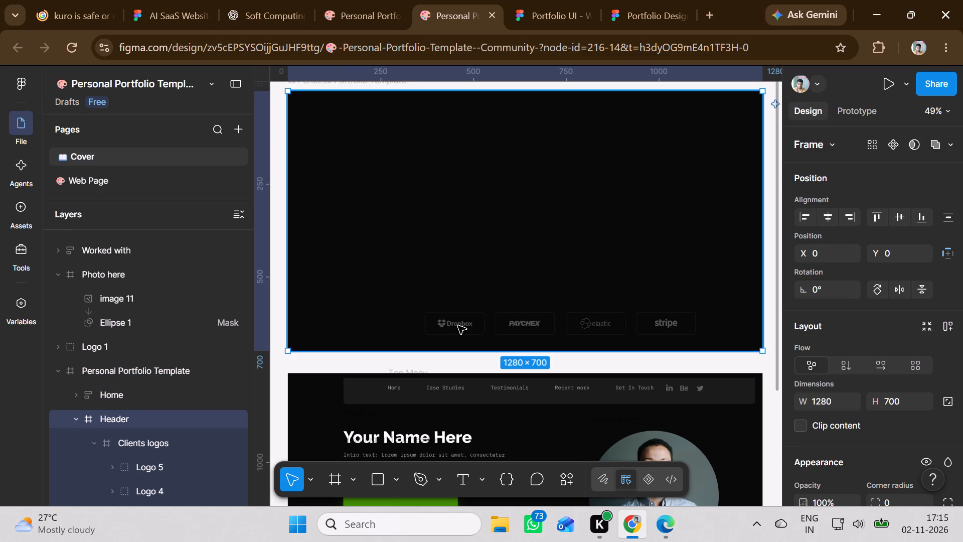
double_click(458, 326)
double_click(458, 326)
drag(457, 326, 454, 380)
scroll(455, 380, down, 17)
drag(454, 380, 452, 385)
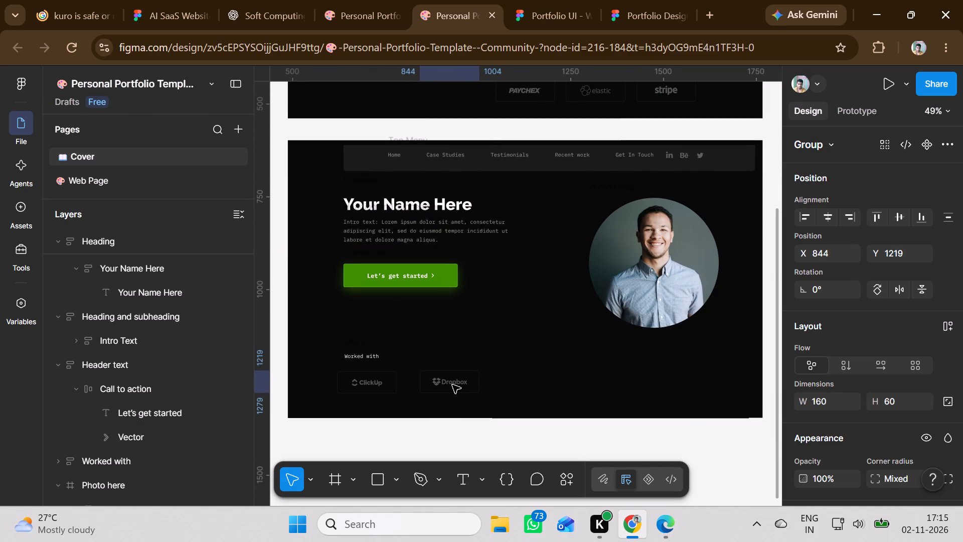
drag(452, 385, 456, 385)
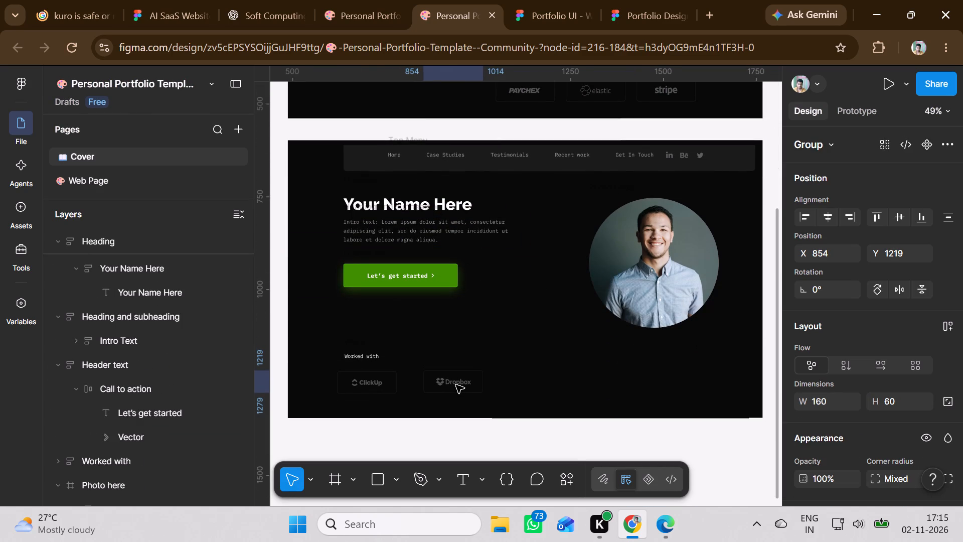
drag(456, 385, 455, 384)
Move the Paychex logo from the template into the new section's logo row after Dropbox, at X 1062, Y 1217.
scroll(455, 381, up, 5)
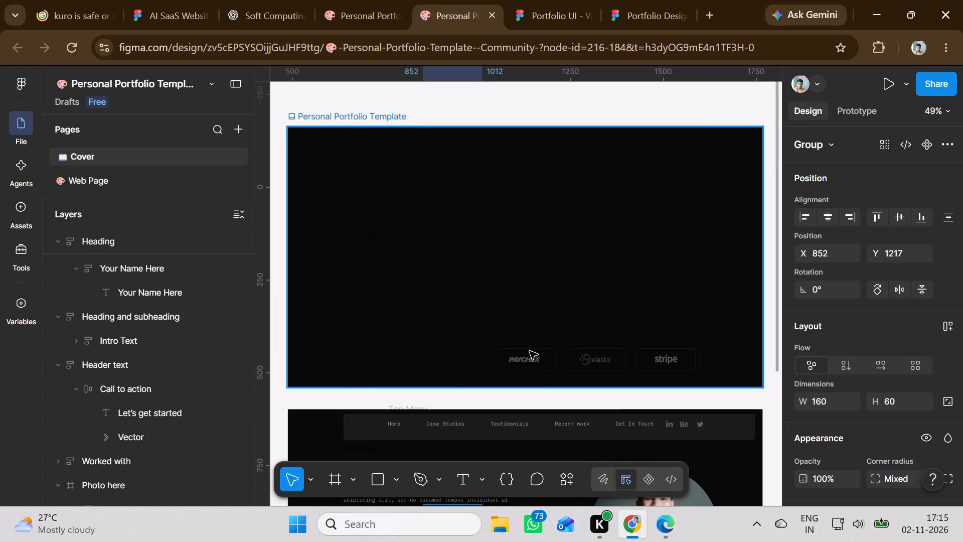
triple_click(523, 362)
double_click(523, 362)
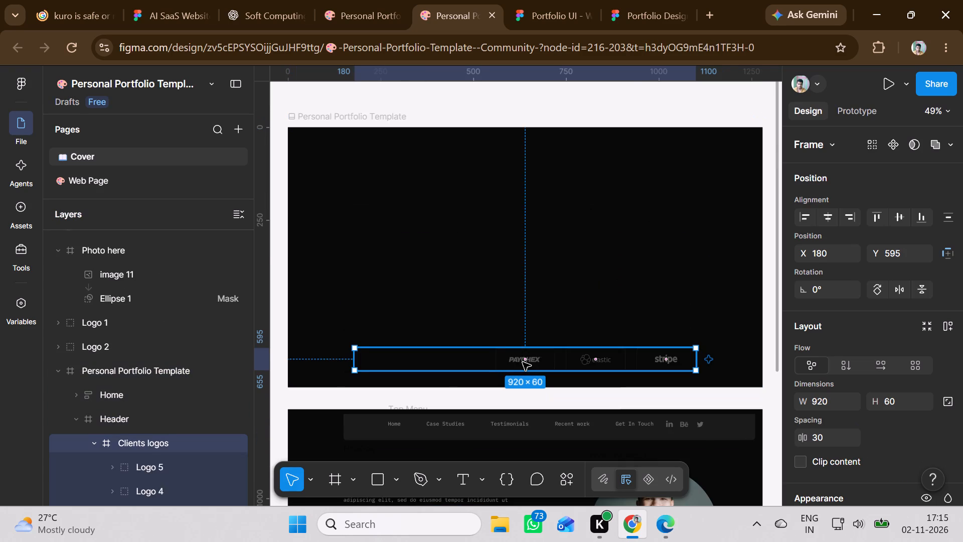
drag(522, 363, 521, 412)
scroll(524, 417, down, 6)
scroll(522, 413, up, 1)
scroll(522, 413, down, 3)
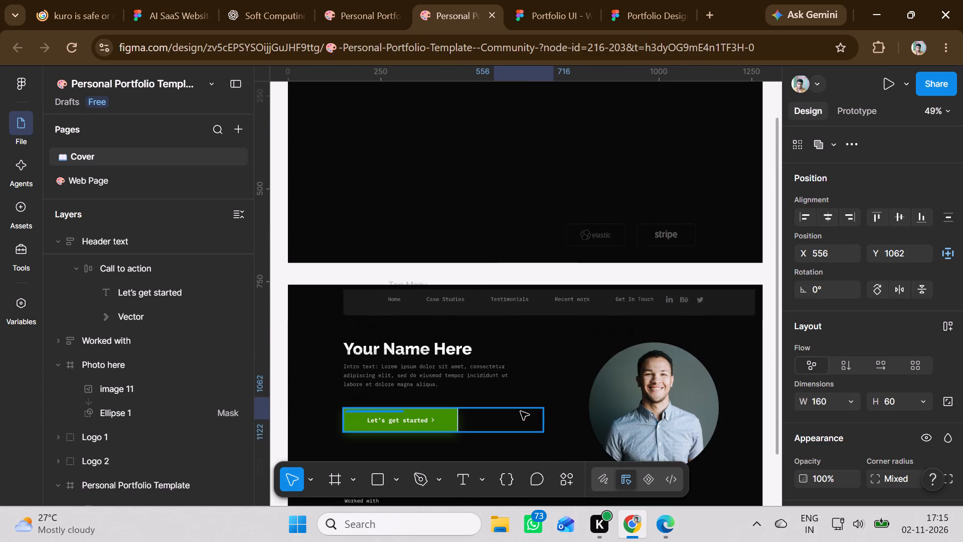
drag(521, 412, 523, 421)
scroll(521, 412, down, 5)
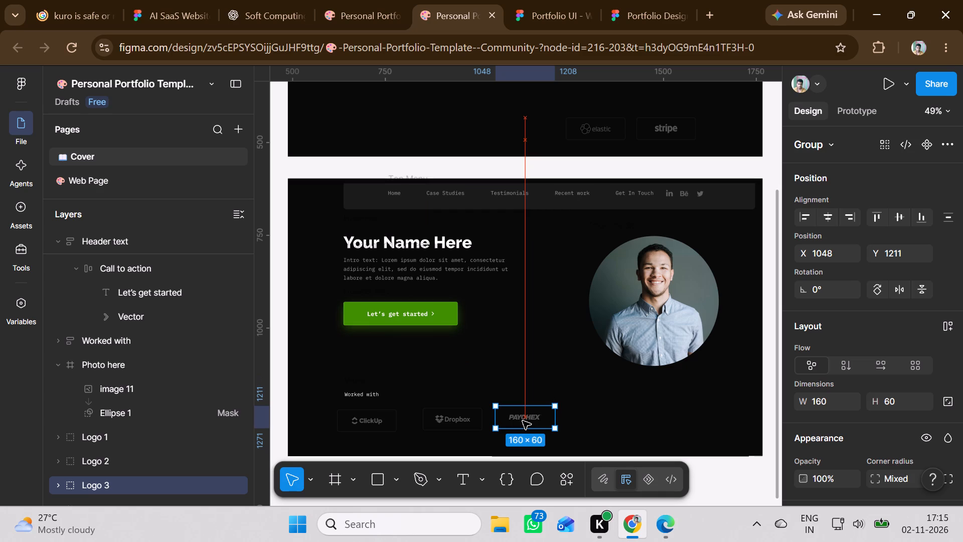
drag(523, 421, 527, 423)
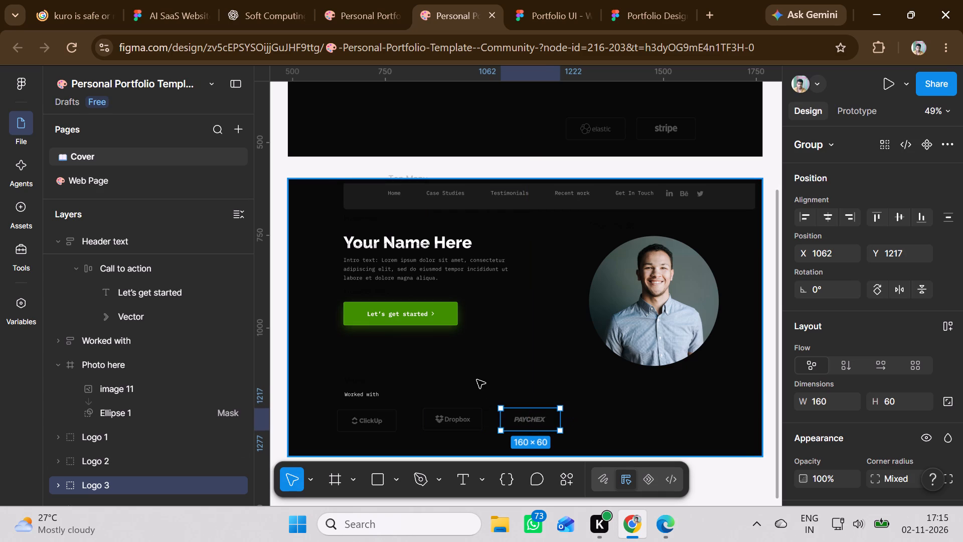
click(477, 380)
Move the elastic logo from the template into the new section's logo row, spaced to the right of Paychex.
scroll(477, 380, up, 4)
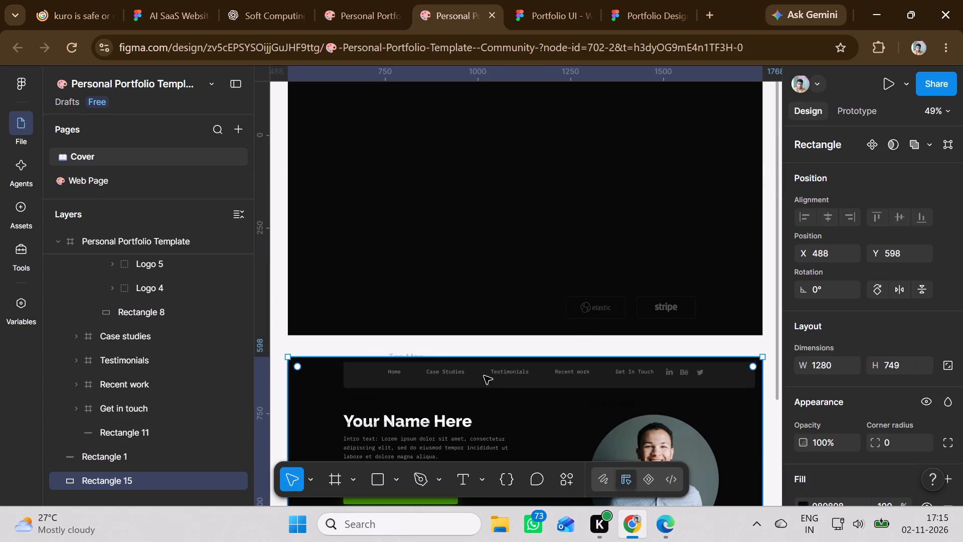
double_click(601, 306)
double_click(597, 307)
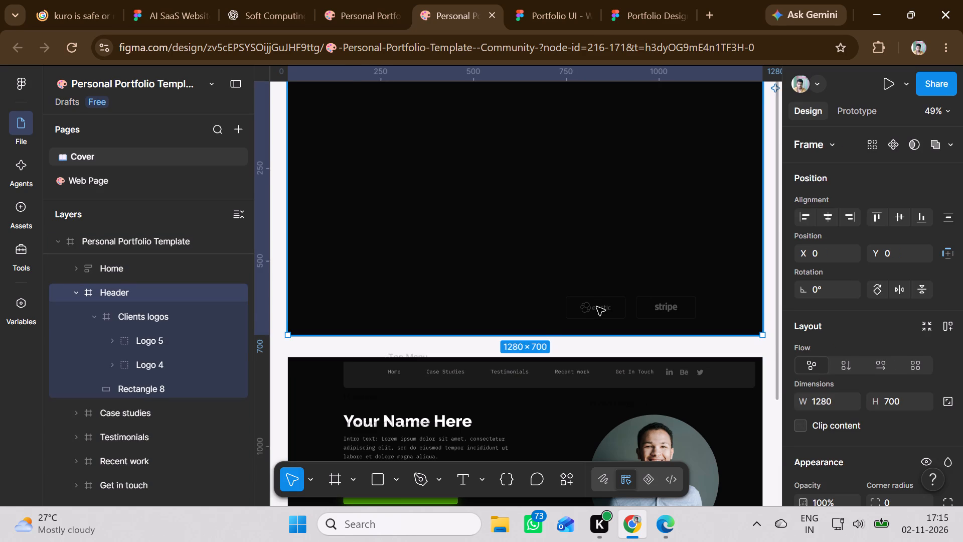
double_click(597, 307)
drag(597, 307, 599, 345)
scroll(599, 345, down, 2)
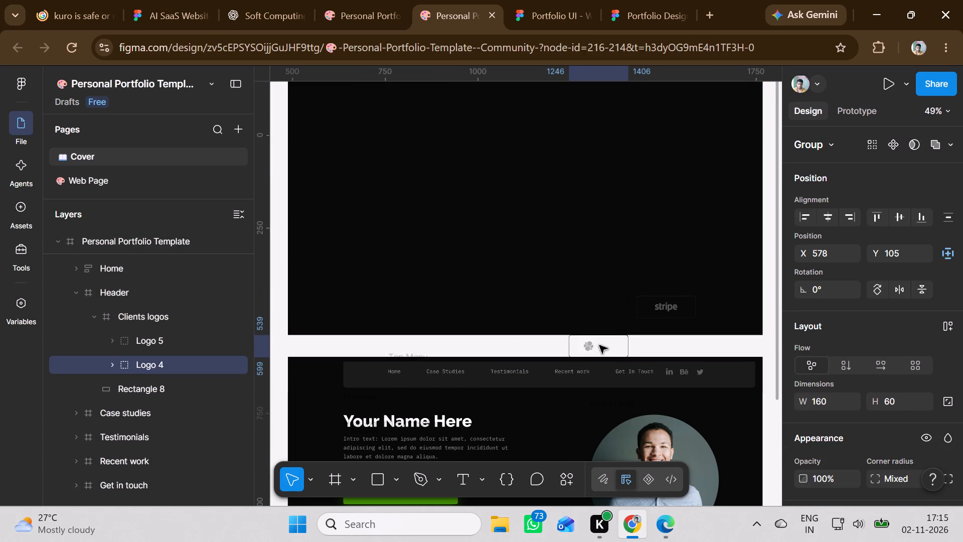
scroll(599, 345, down, 2)
drag(599, 345, 593, 245)
scroll(599, 345, up, 1)
scroll(599, 345, down, 11)
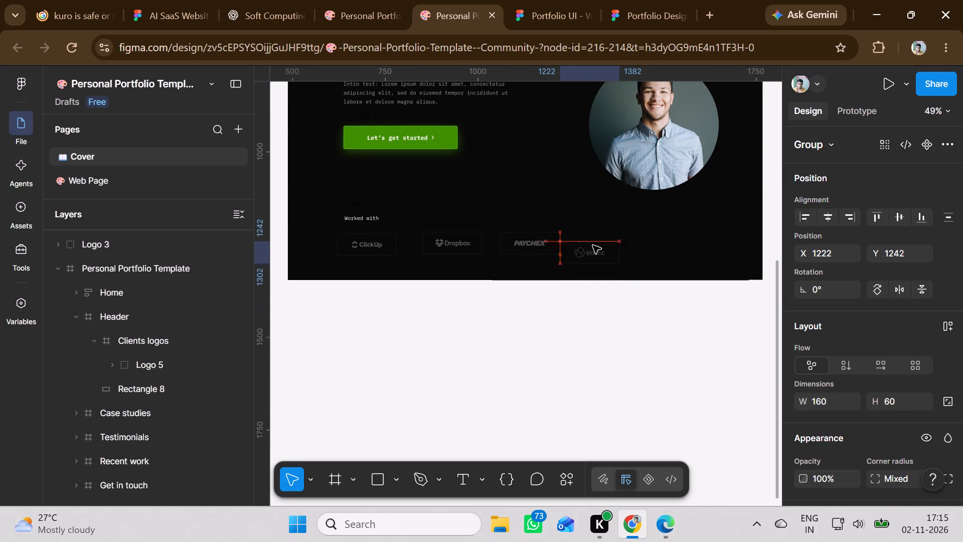
drag(593, 245, 610, 244)
click(673, 247)
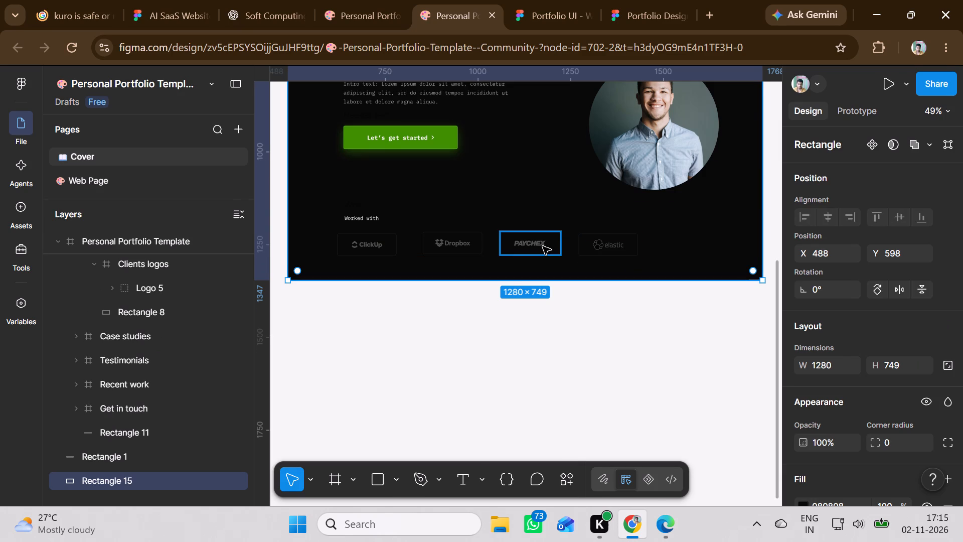
Move the stripe logo from the template to the end of the new section's logo row, at X 1454, Y 1217.
scroll(543, 246, up, 6)
click(663, 306)
double_click(664, 312)
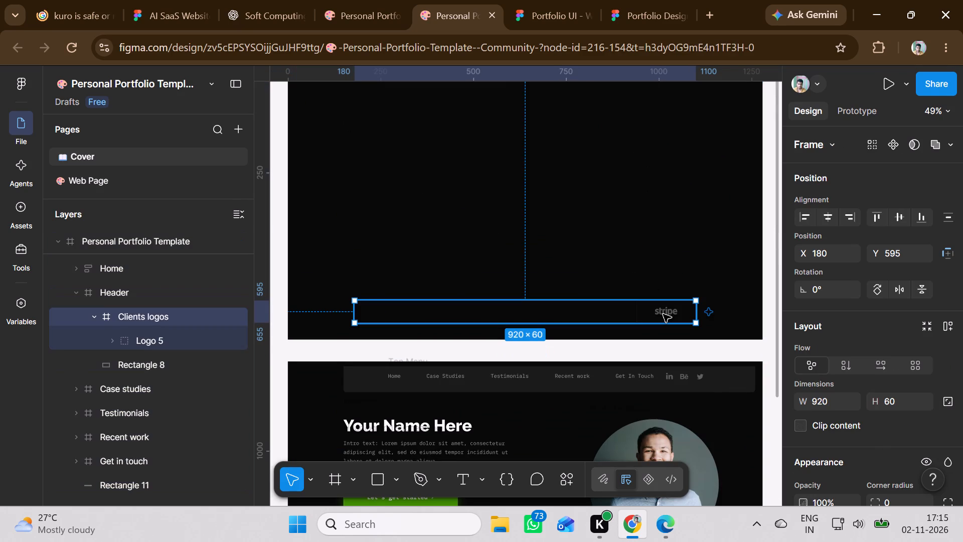
double_click(663, 314)
drag(663, 314, 669, 363)
scroll(660, 343, down, 11)
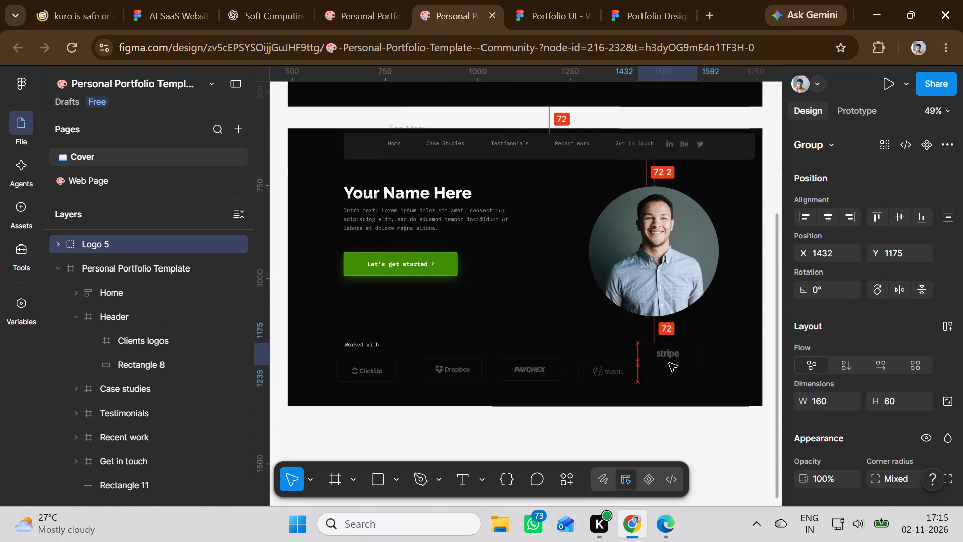
drag(669, 363, 674, 371)
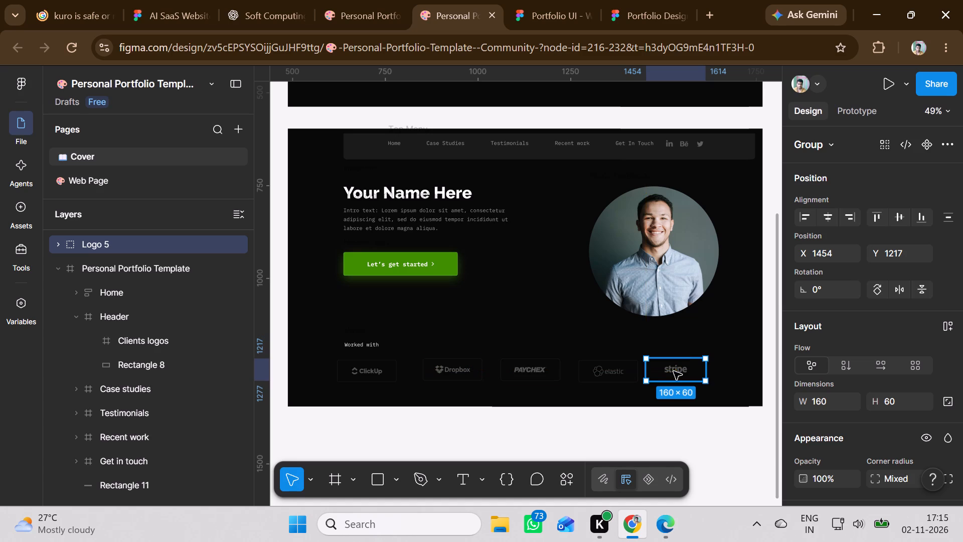
click(727, 332)
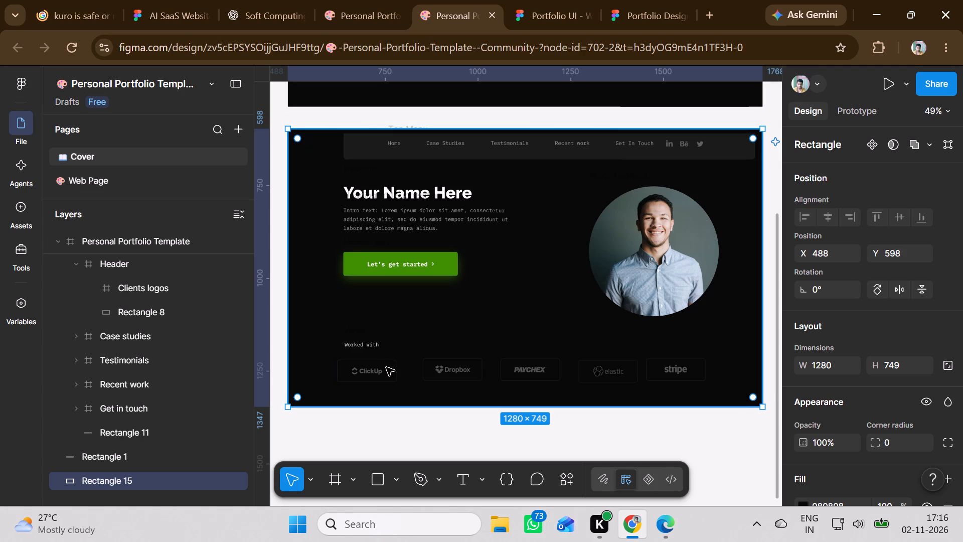
Delete the emptied Personal Portfolio Template frame above the new section.
scroll(428, 343, up, 1)
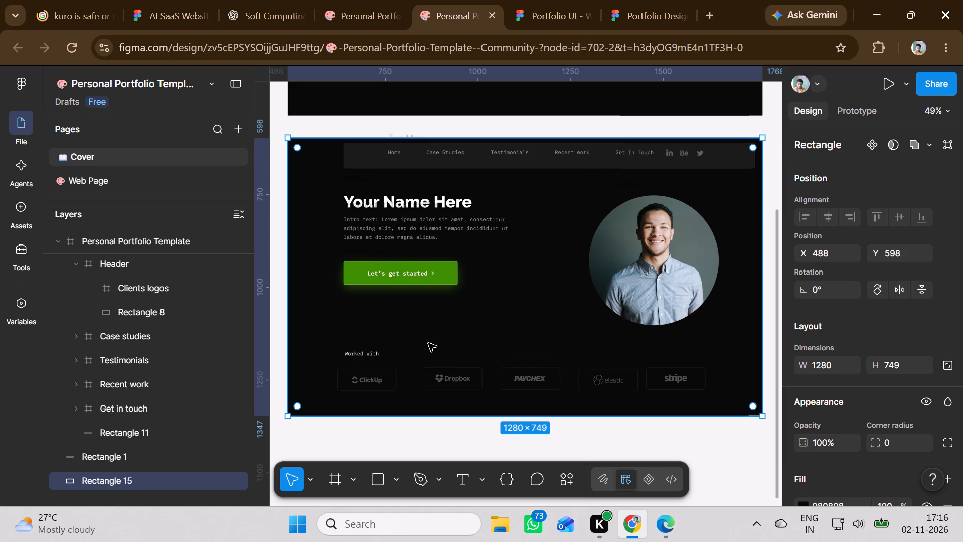
scroll(428, 343, up, 8)
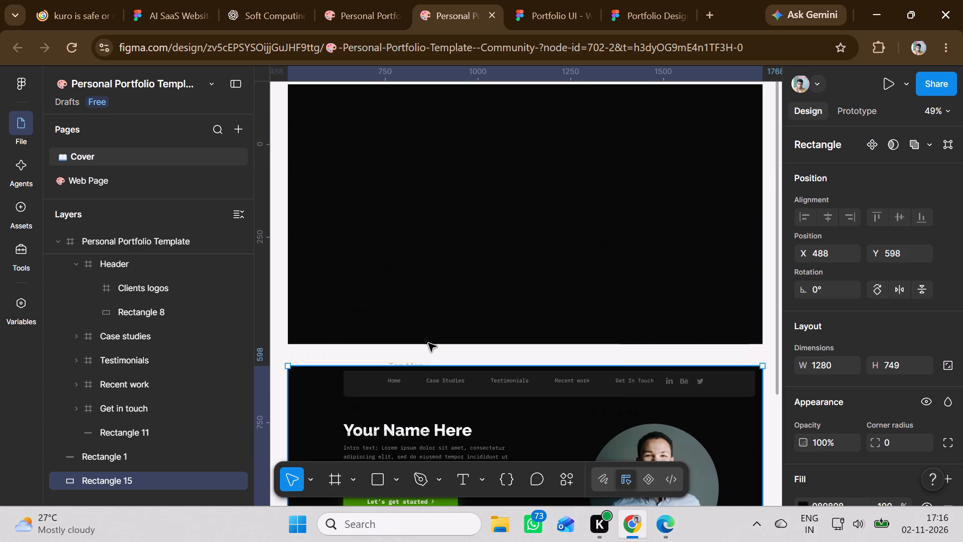
scroll(428, 343, down, 1)
scroll(428, 343, up, 5)
scroll(428, 343, down, 4)
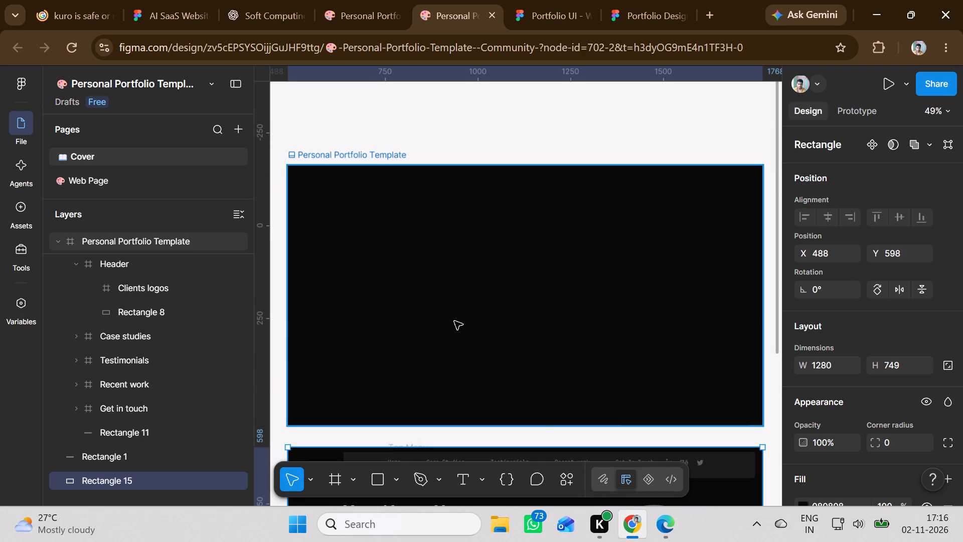
click(460, 315)
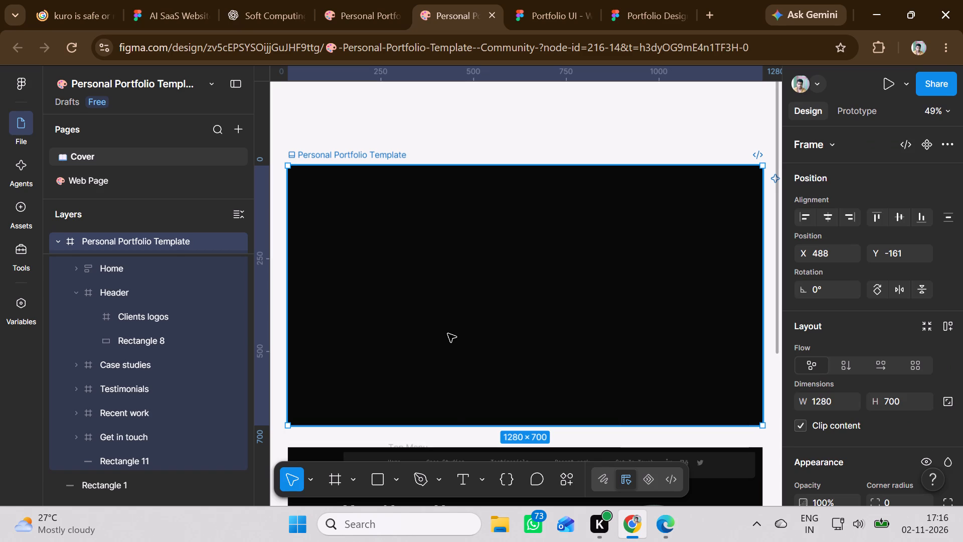
key(Delete)
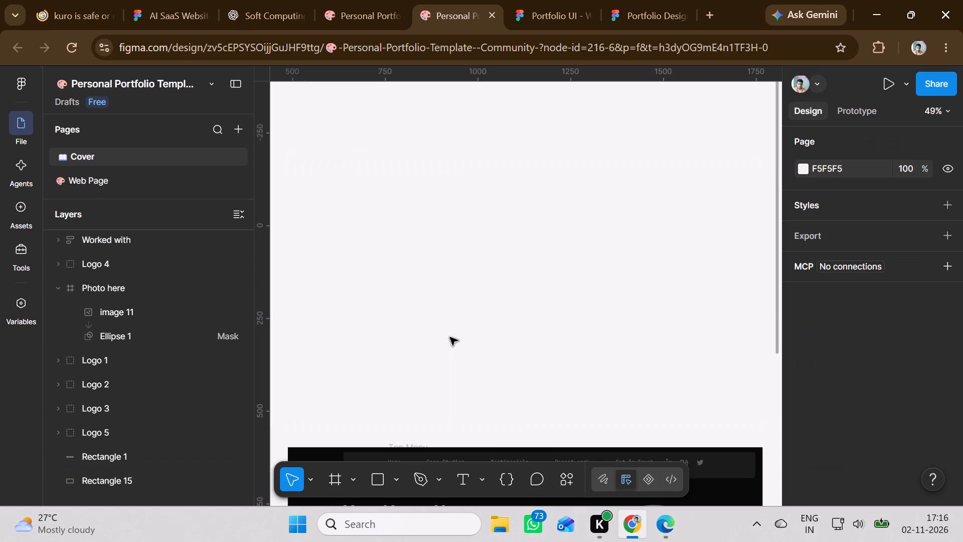
scroll(450, 337, down, 4)
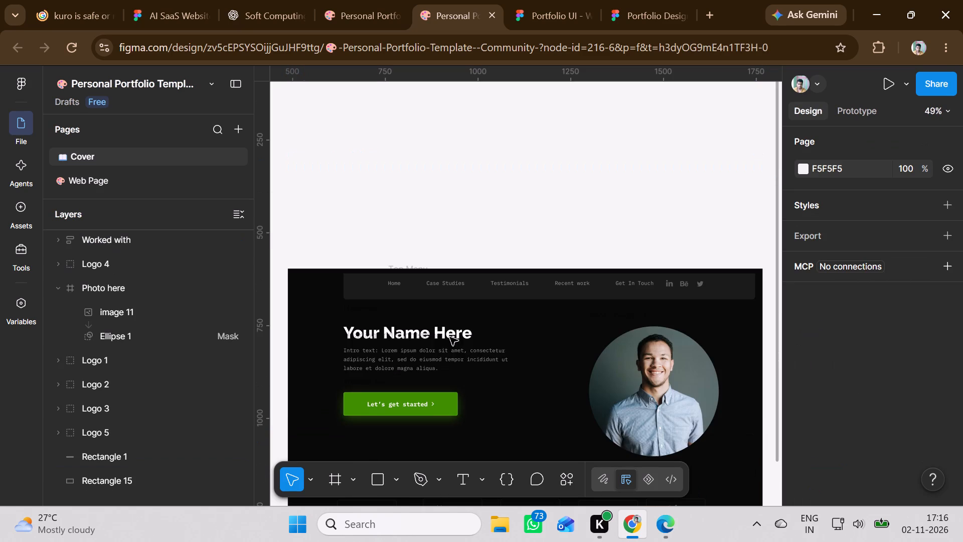
Examine the rebuilt dark header section from its top menu down to the client logo row.
scroll(450, 337, down, 8)
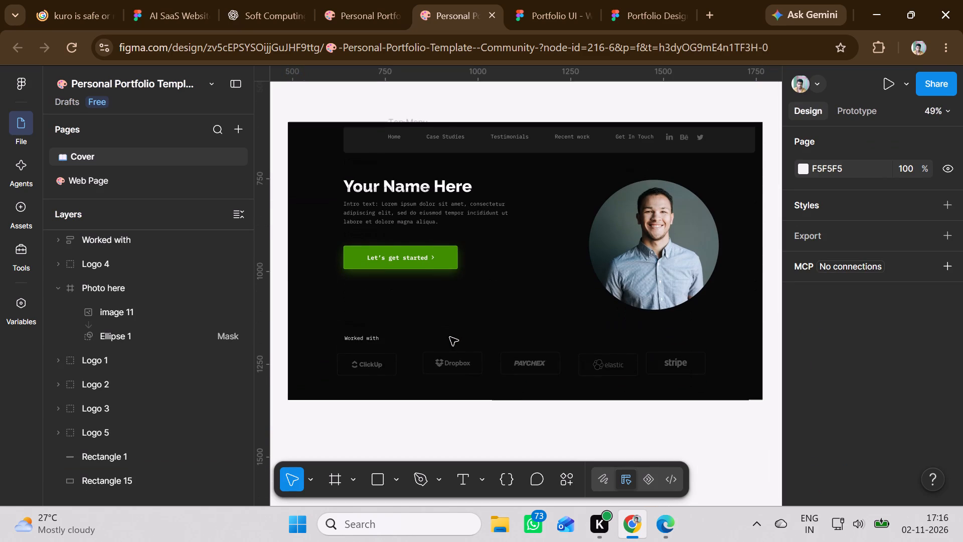
scroll(450, 337, up, 3)
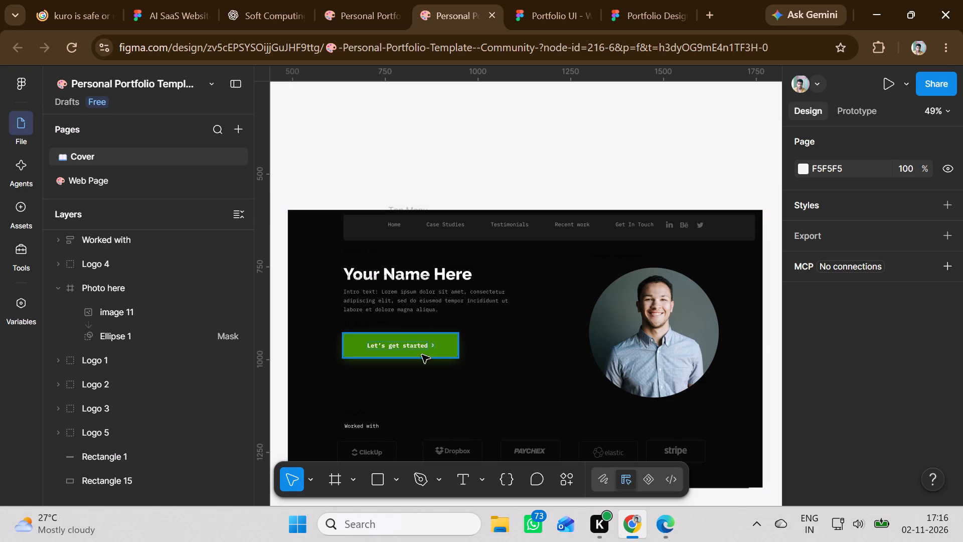
scroll(421, 354, down, 3)
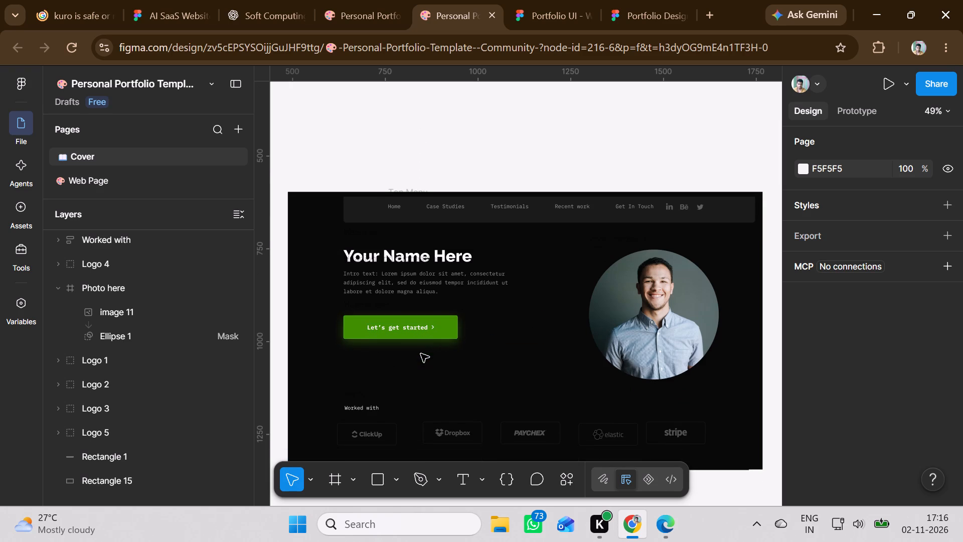
scroll(421, 354, down, 1)
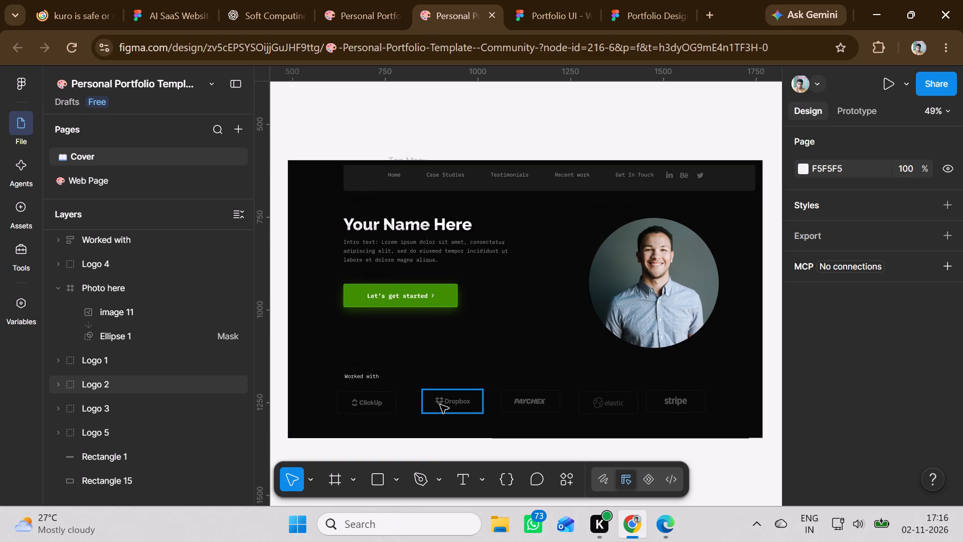
scroll(430, 373, down, 1)
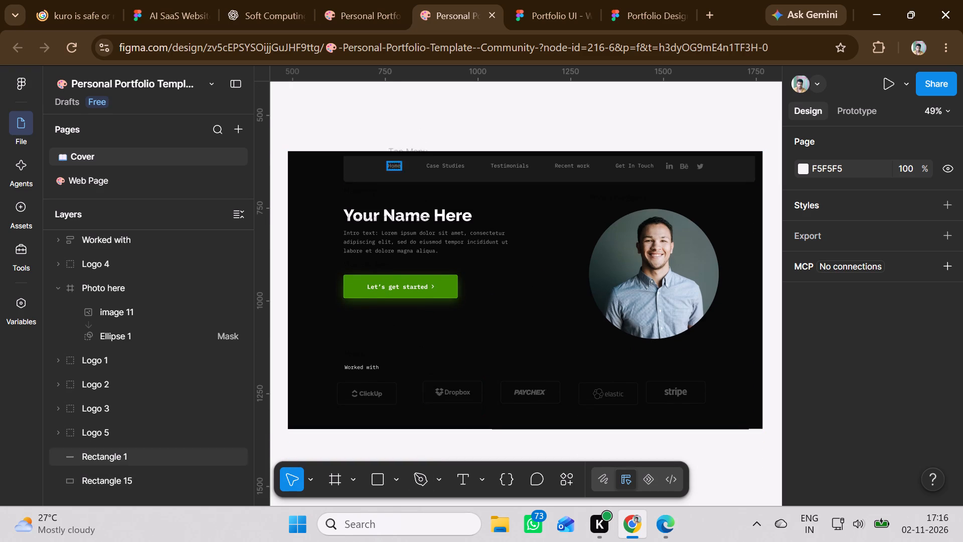
Find the yellow Personal Portfolio Website Template among the community portfolio templates and open a copy of it in Figma.
click(373, 7)
click(12, 38)
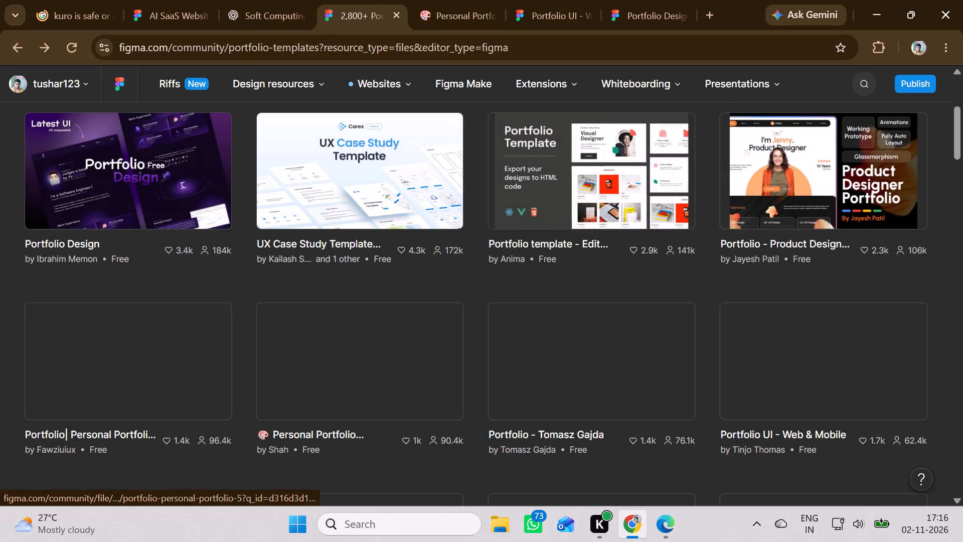
scroll(650, 384, down, 2)
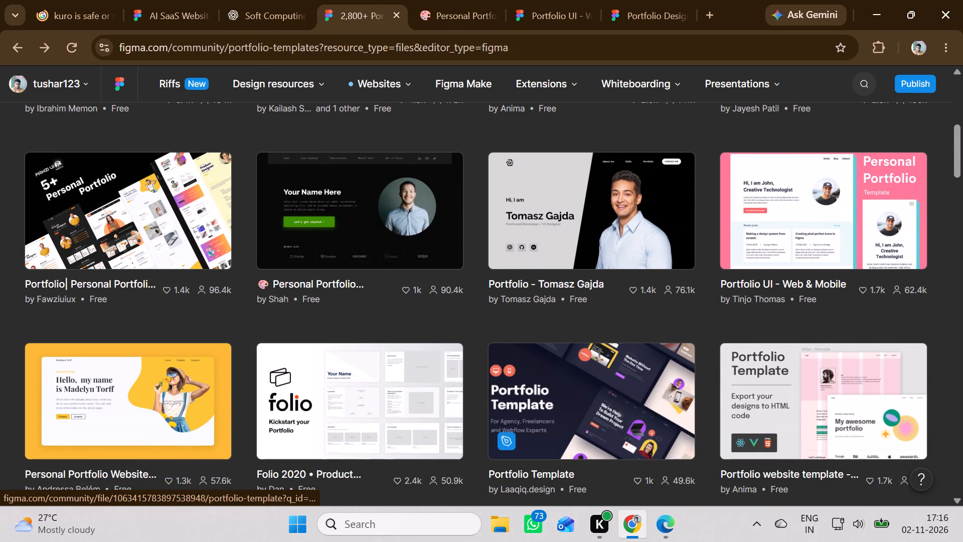
click(158, 401)
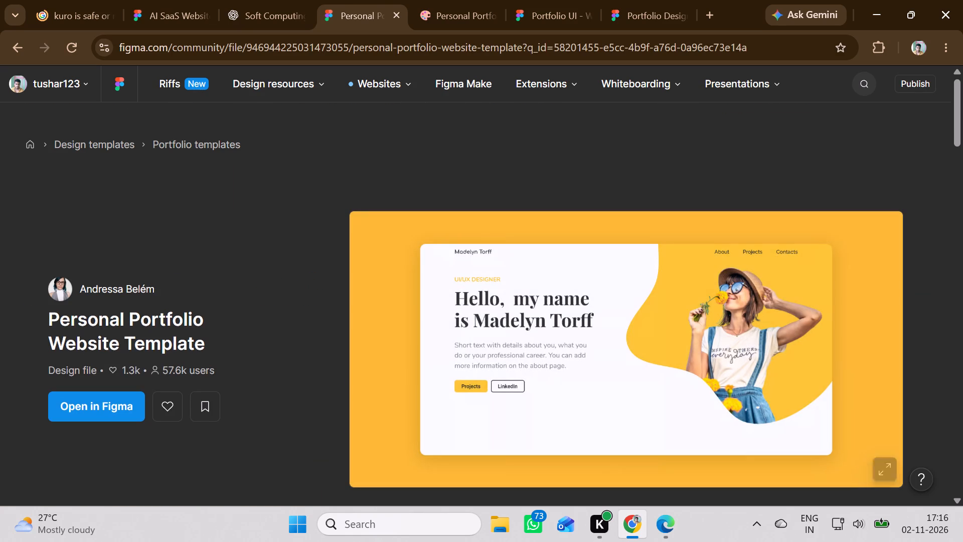
click(104, 403)
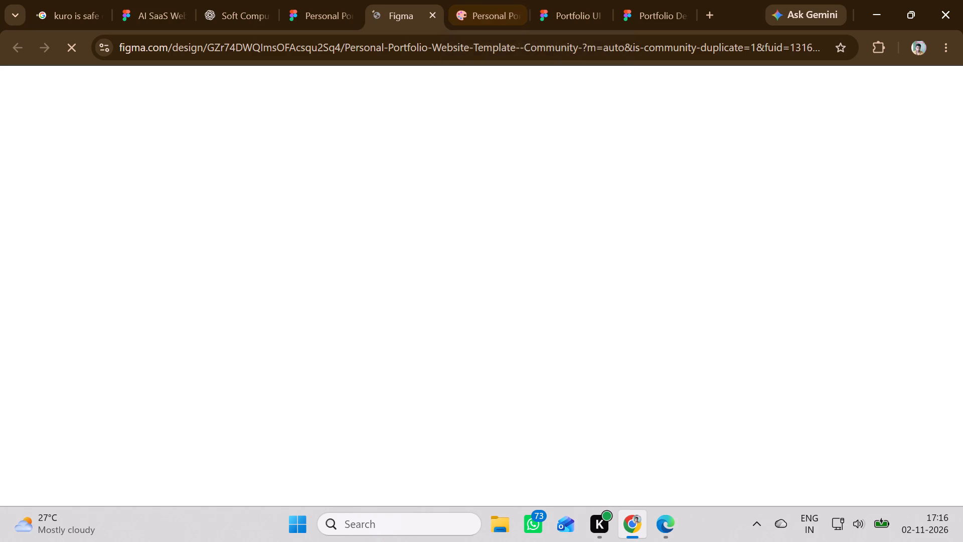
Close the finished dark portfolio file and switch to the newly opened Personal Portfolio Website Template copy.
click(492, 19)
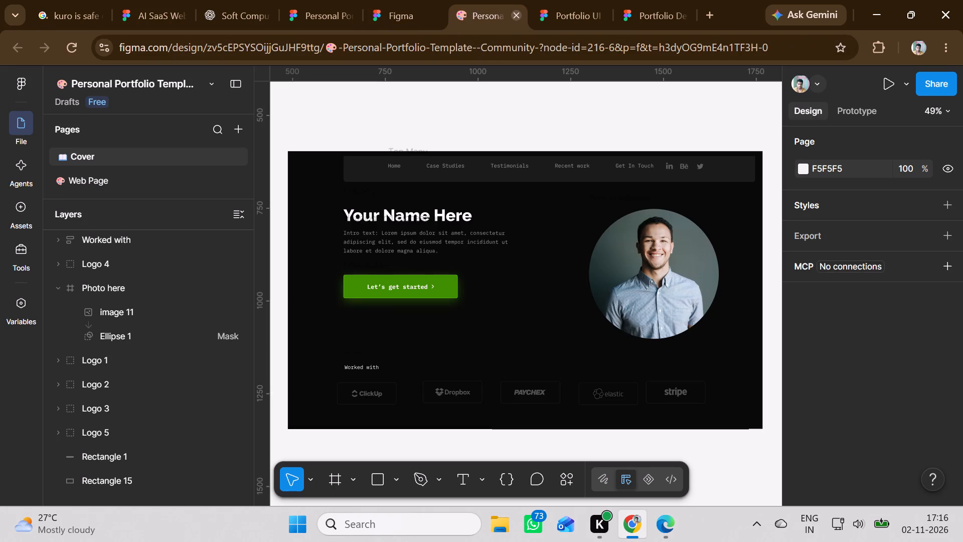
click(518, 17)
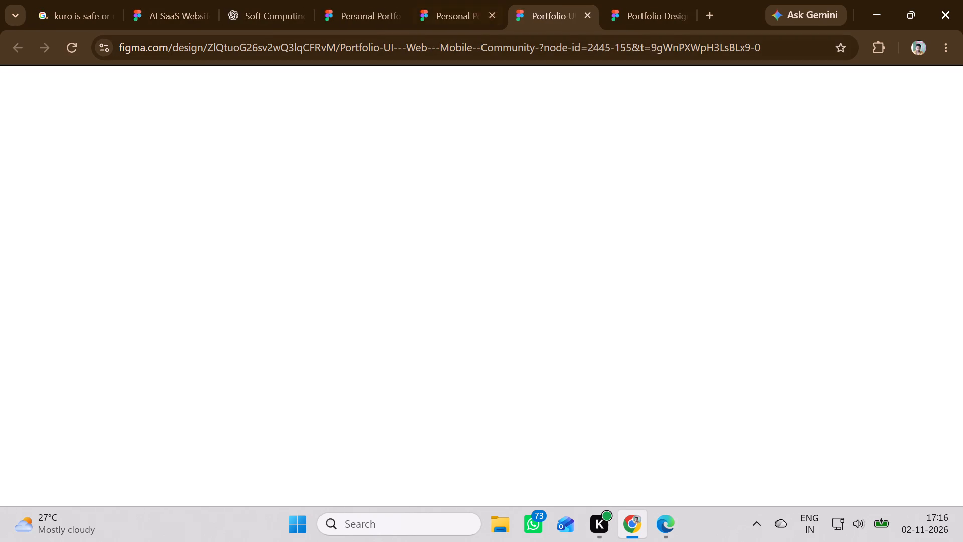
click(486, 11)
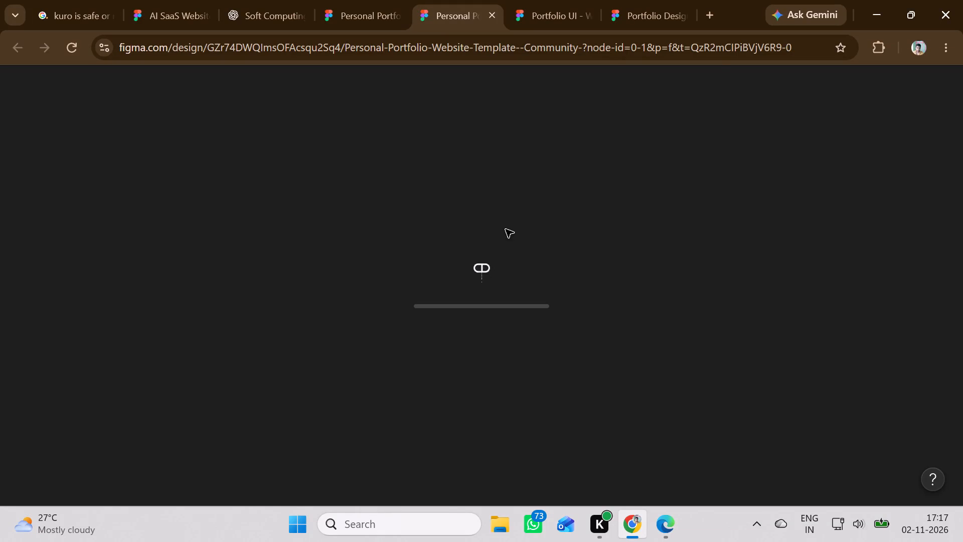
Examine the template's page frames, focusing on the layout of the Portfolio - Simple Footer frame.
scroll(391, 224, down, 3)
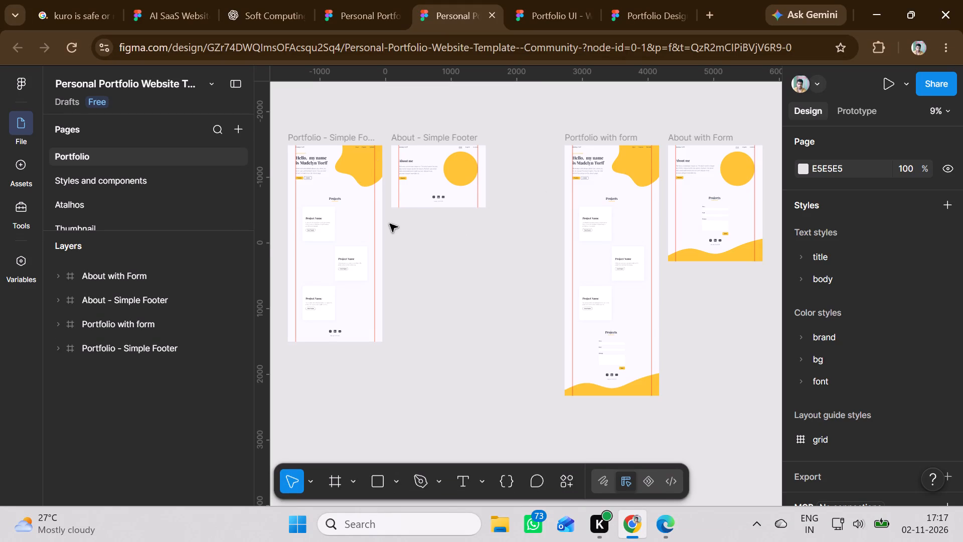
scroll(390, 224, up, 3)
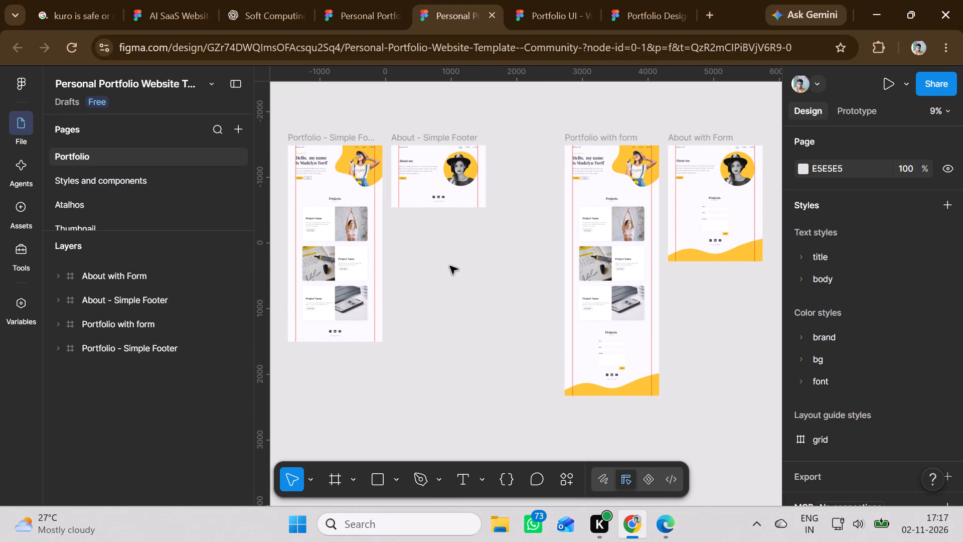
text(++)
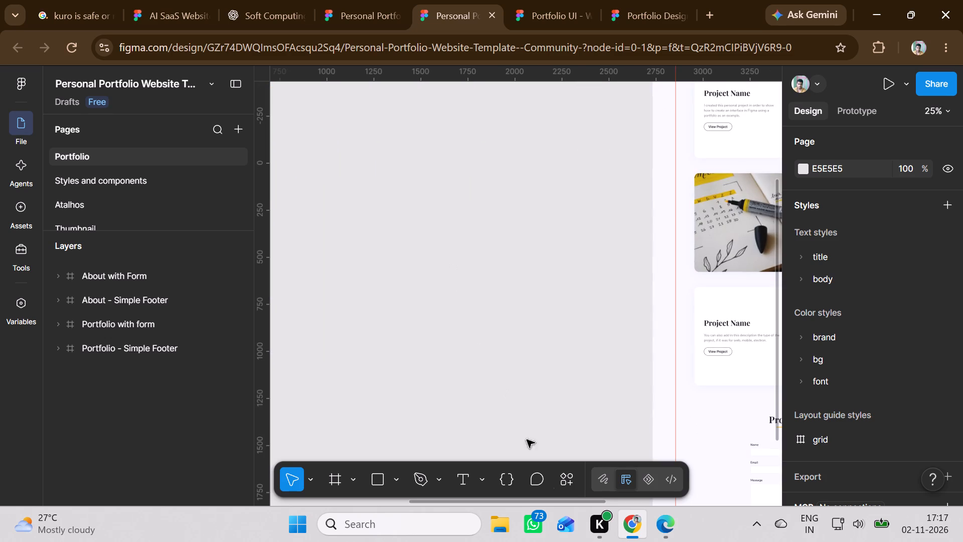
drag(540, 502, 360, 496)
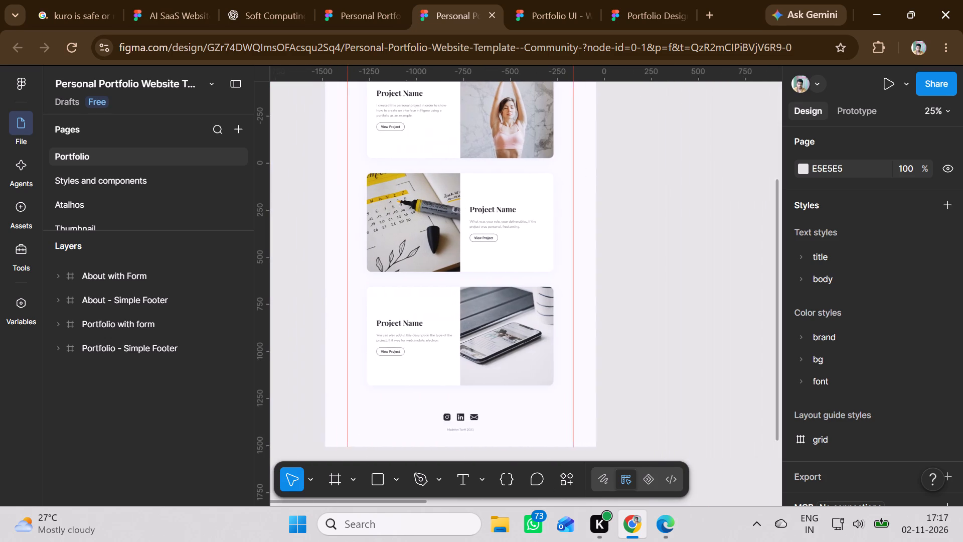
drag(360, 496, 358, 496)
scroll(502, 322, up, 7)
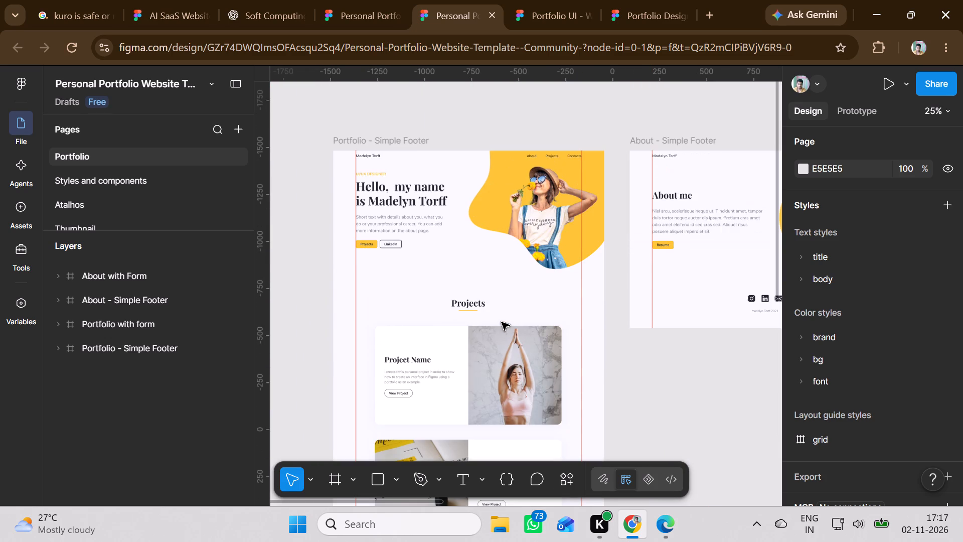
Draw a 1440 × 1580 rectangle below the Portfolio - Simple Footer frame, aligned with its side edges at X -1484, Y 1652.
scroll(502, 322, down, 7)
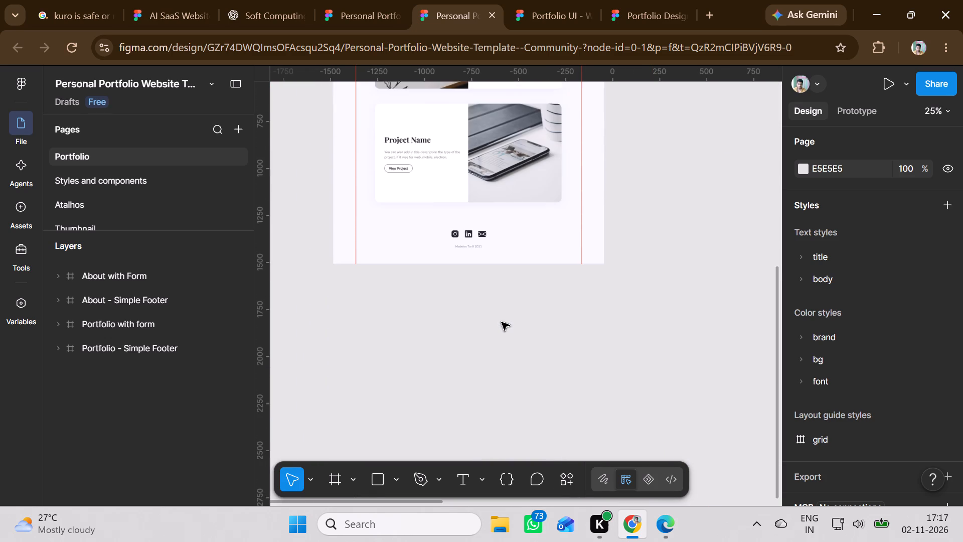
scroll(502, 322, down, 2)
click(374, 485)
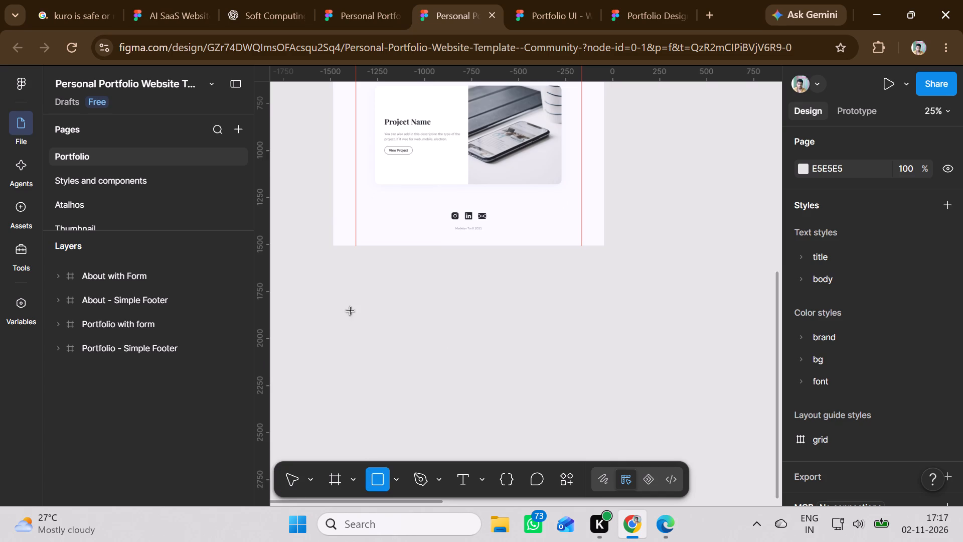
drag(335, 273, 584, 469)
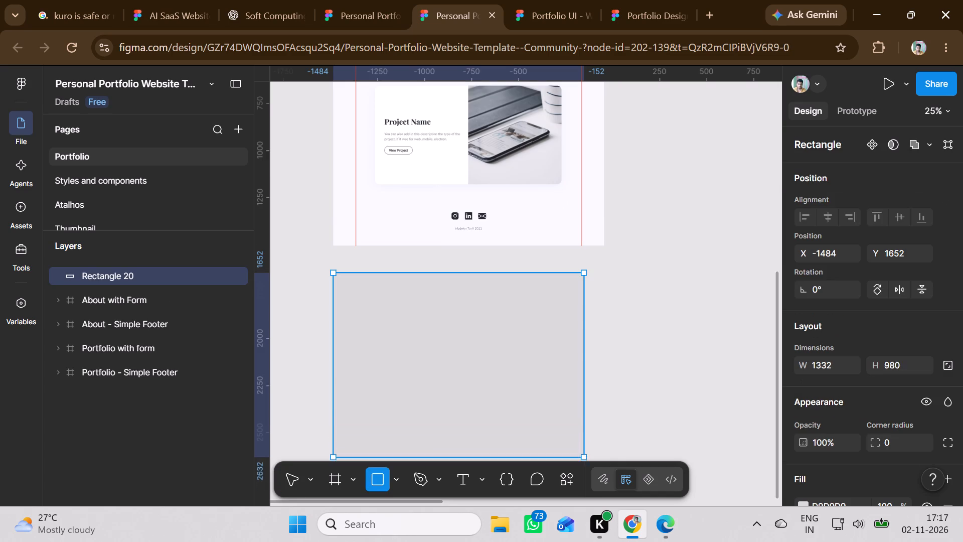
drag(584, 469, 601, 497)
scroll(542, 375, up, 3)
drag(609, 336, 616, 337)
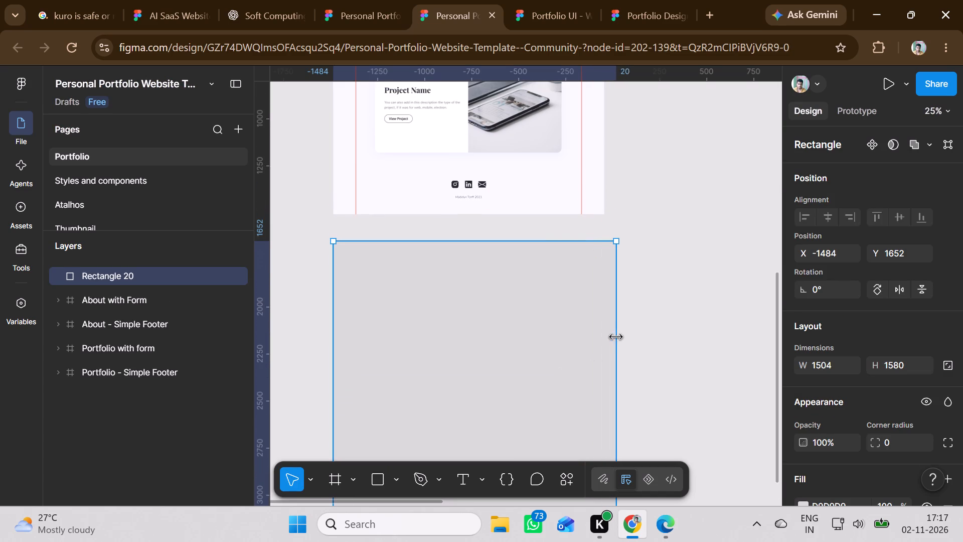
drag(616, 337, 605, 344)
drag(331, 387, 311, 392)
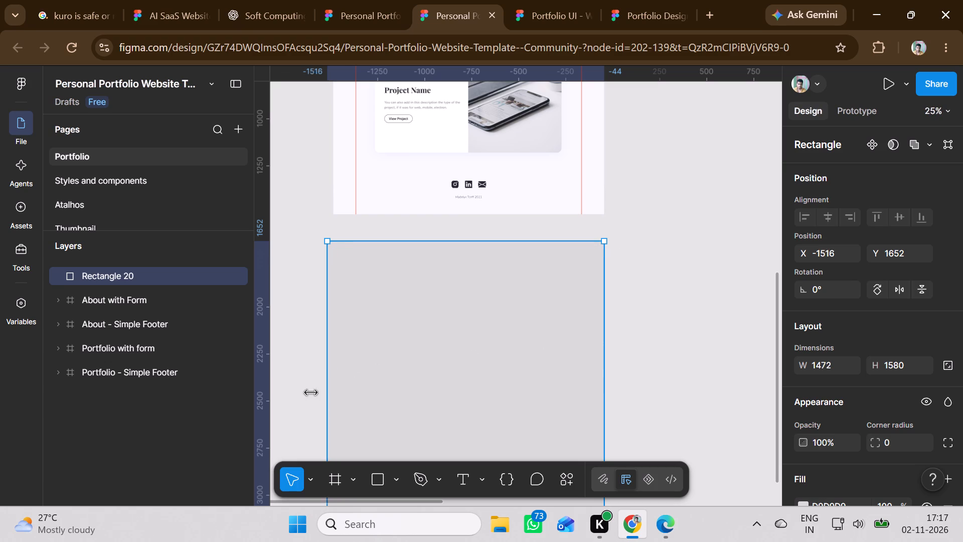
drag(311, 392, 331, 391)
Move the header from the Portfolio - Simple Footer frame to the top edge of the new rectangle, at X -1484, Y 1652.
scroll(377, 384, up, 7)
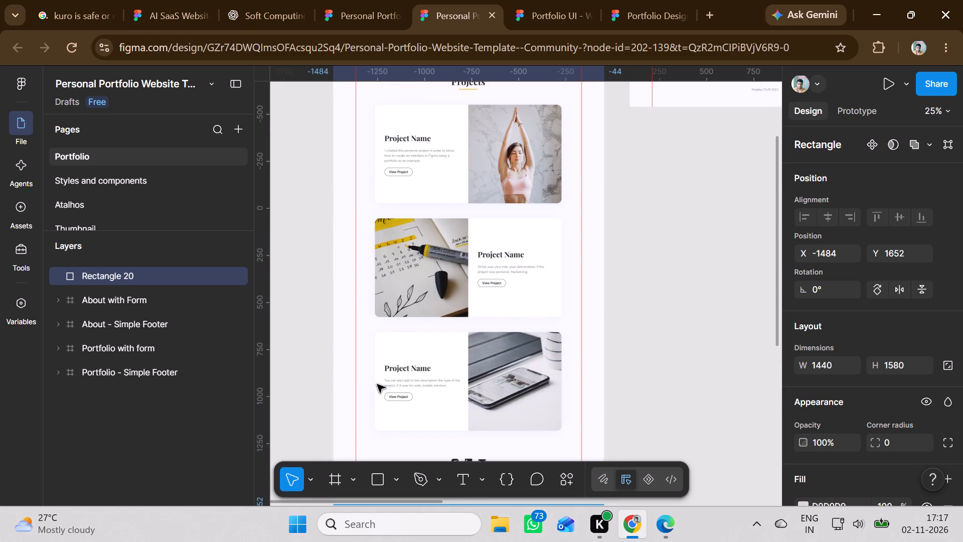
scroll(377, 384, up, 5)
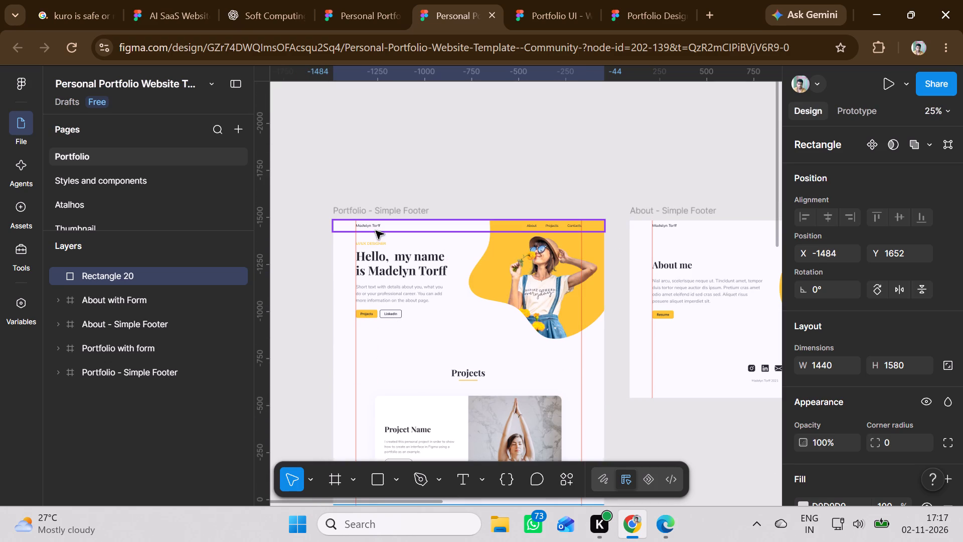
click(376, 231)
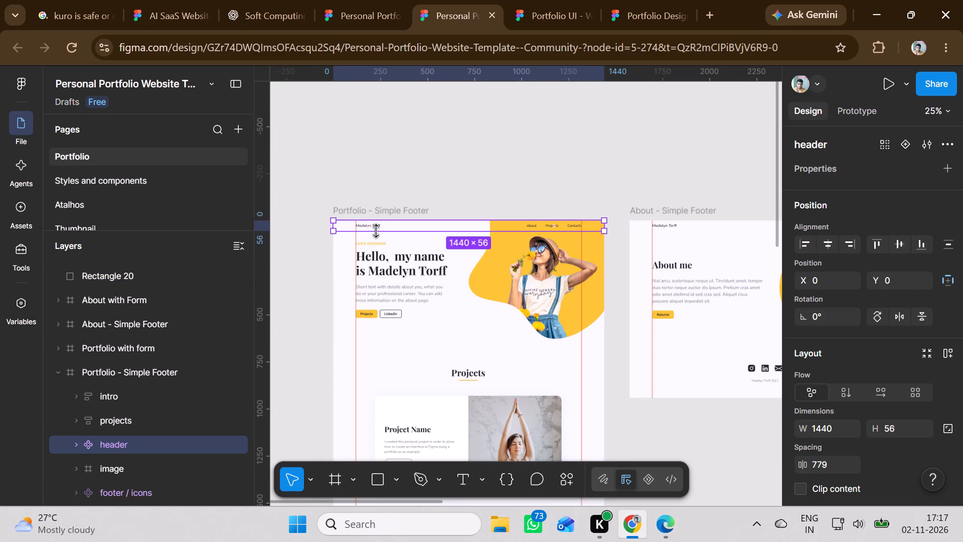
drag(433, 227, 431, 282)
scroll(431, 282, down, 18)
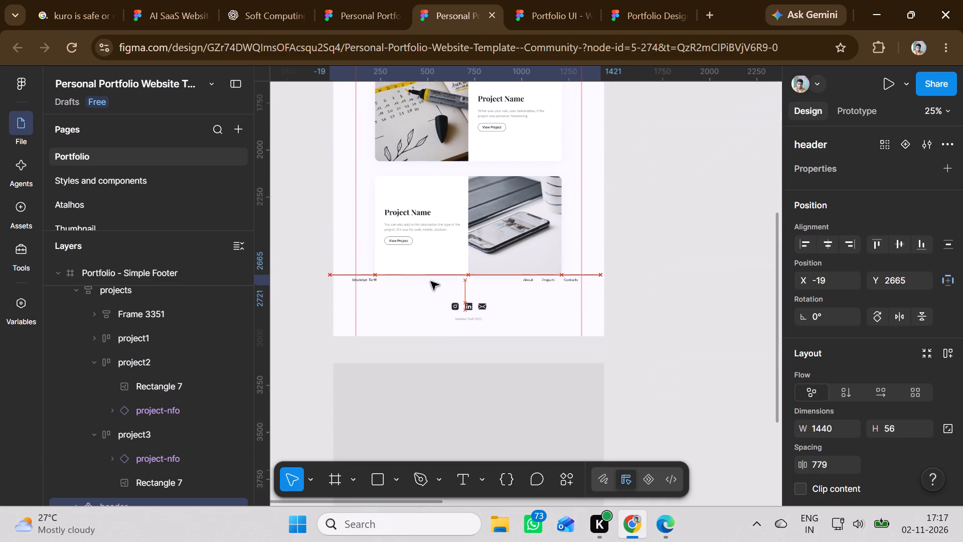
scroll(431, 282, down, 1)
drag(431, 282, 434, 338)
scroll(431, 282, down, 2)
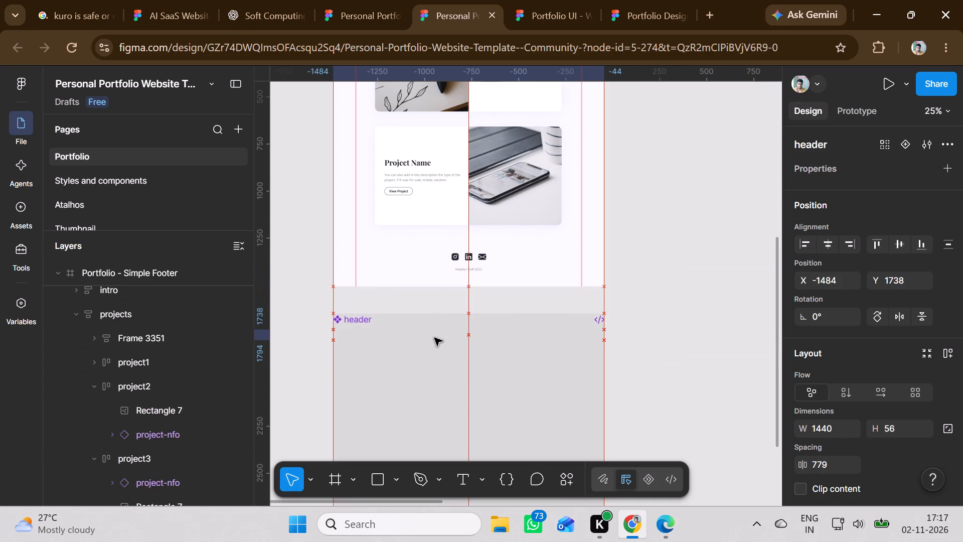
drag(434, 338, 434, 323)
Bring the moved header to the front, above the rectangle.
right_click(434, 322)
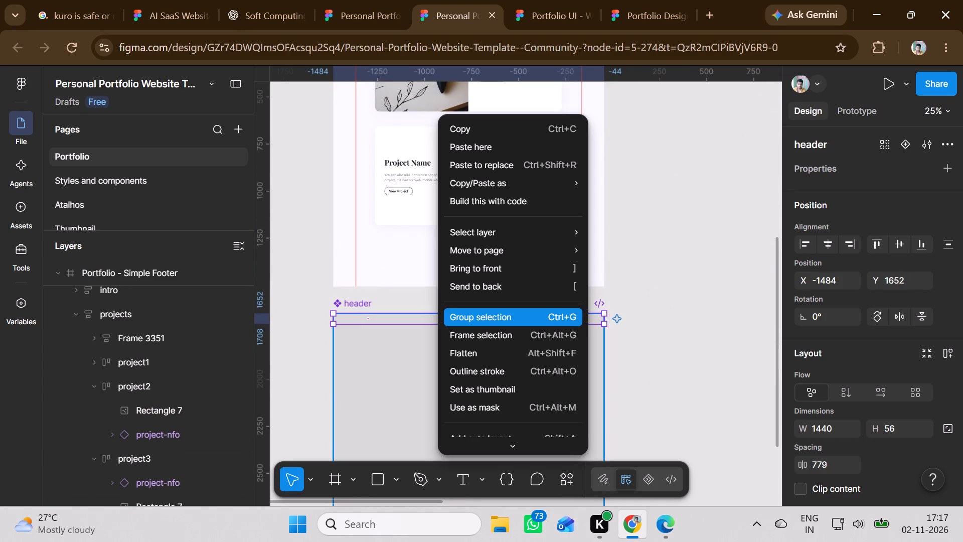
click(479, 267)
Set the new rectangle's fill to white, FFFFFF, using the page's existing colours.
click(456, 379)
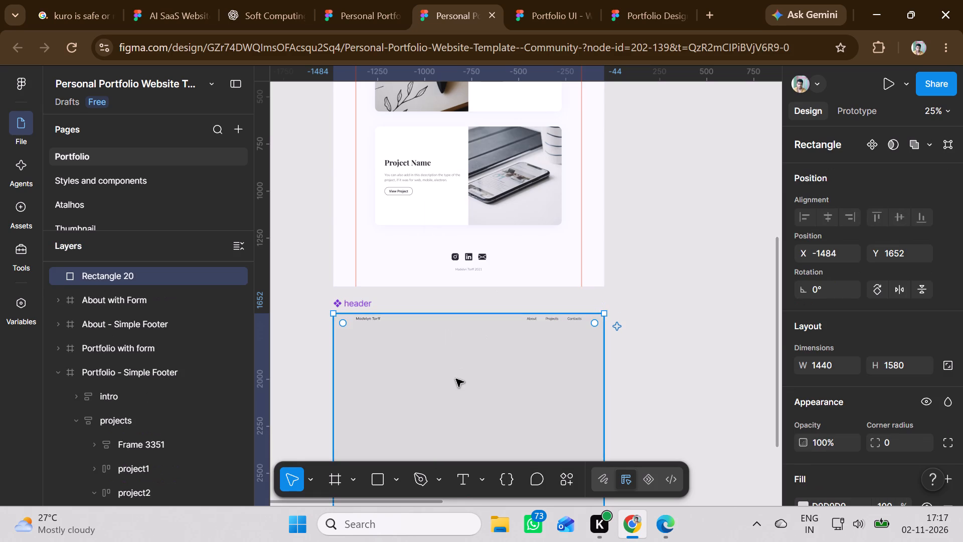
scroll(798, 353, down, 3)
click(803, 357)
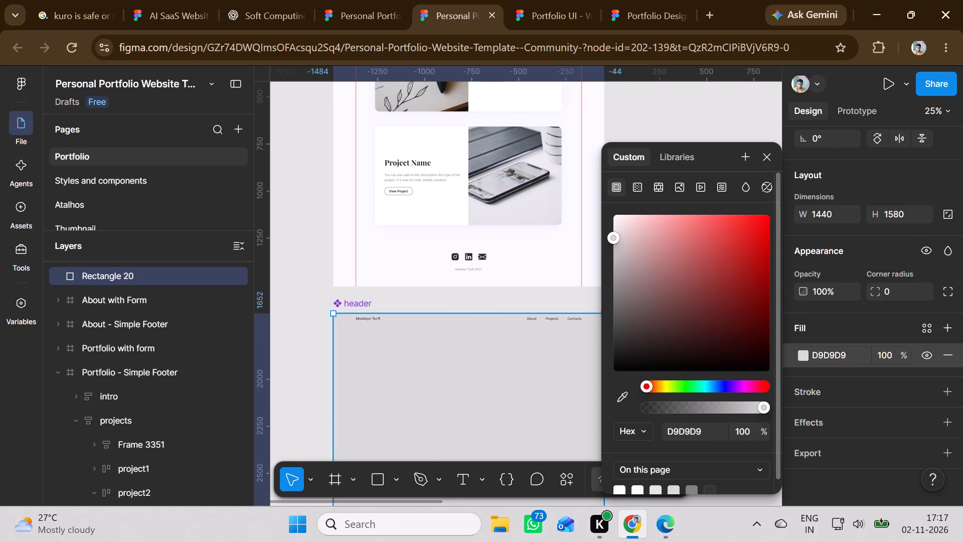
click(620, 494)
click(615, 490)
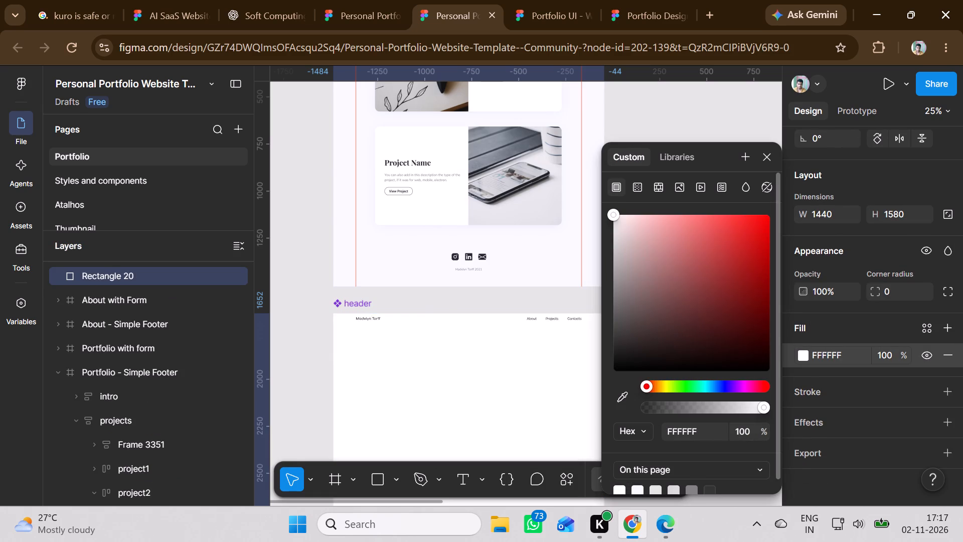
click(305, 390)
Move the intro text block from the Portfolio - Simple Footer frame onto the white rectangle, at X -1322, Y 1976.
scroll(440, 289, up, 10)
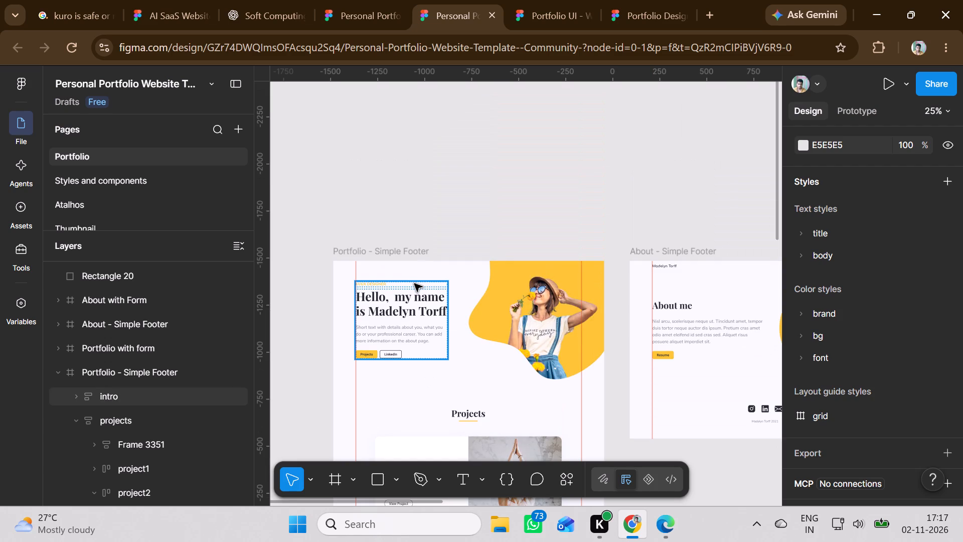
click(357, 274)
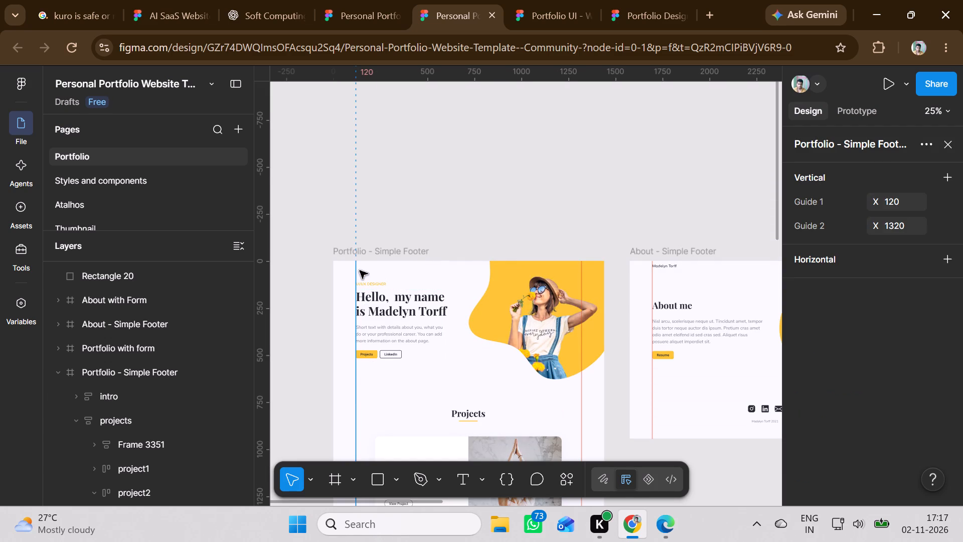
scroll(356, 268, down, 3)
click(359, 334)
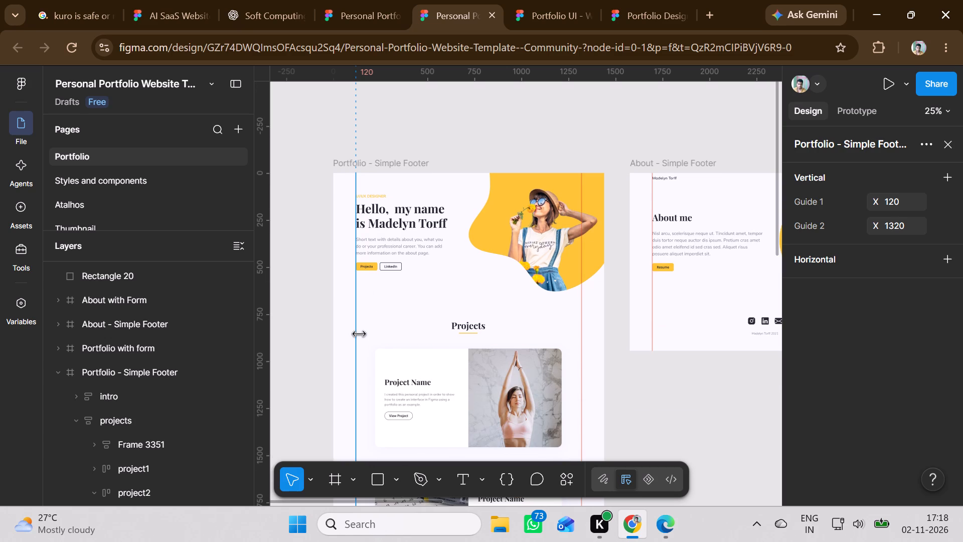
click(381, 204)
drag(390, 208, 391, 285)
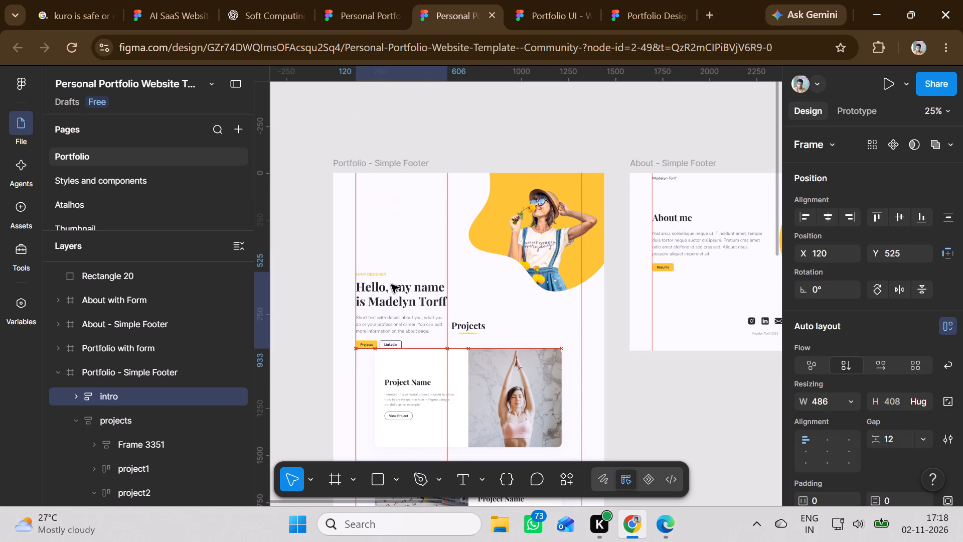
drag(391, 285, 390, 284)
scroll(391, 285, down, 14)
scroll(391, 285, up, 1)
scroll(391, 285, down, 4)
scroll(390, 284, up, 1)
scroll(390, 284, down, 8)
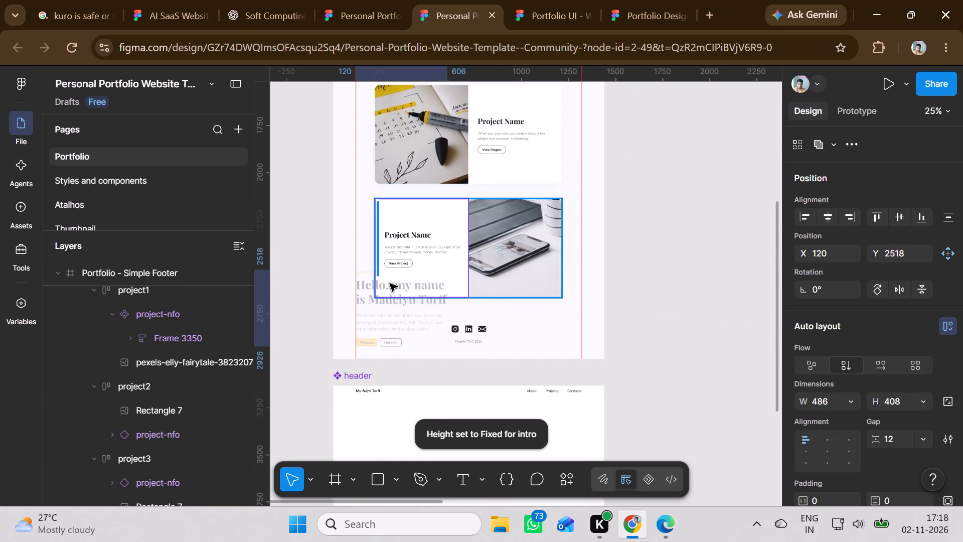
drag(390, 284, 396, 248)
scroll(390, 284, down, 4)
scroll(390, 284, up, 1)
scroll(390, 284, down, 1)
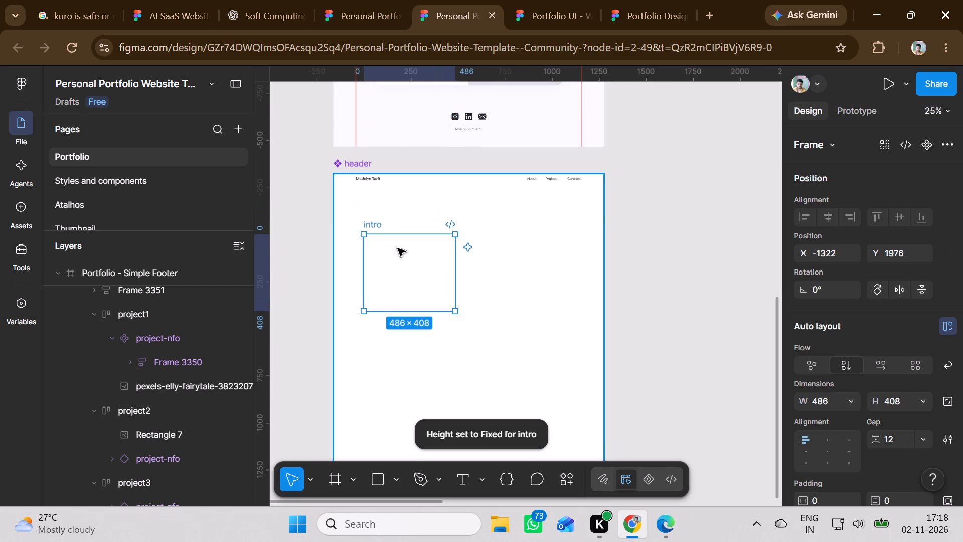
Bring the moved intro block to the front, above the white rectangle.
right_click(402, 249)
click(442, 287)
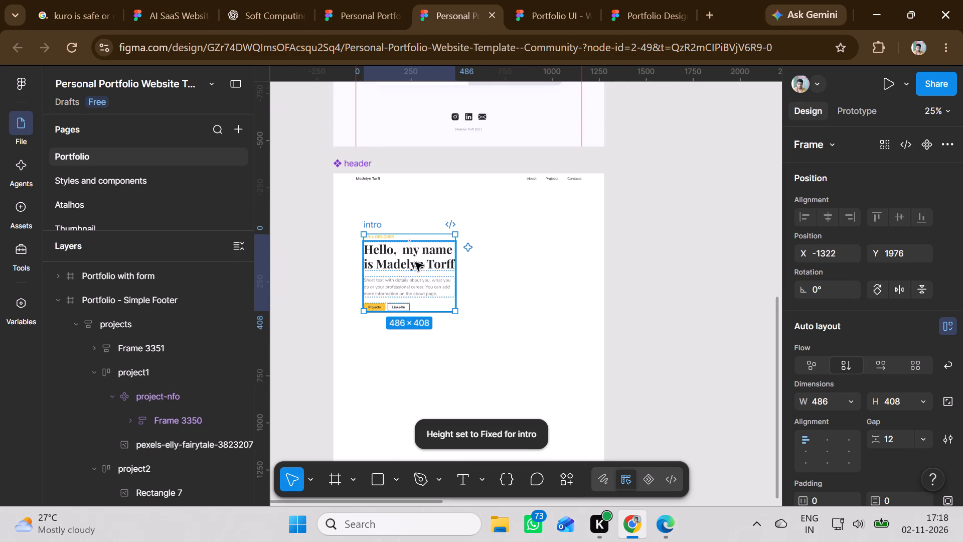
Reposition the intro block just below the header, near the white rectangle's left edge.
drag(425, 272, 404, 248)
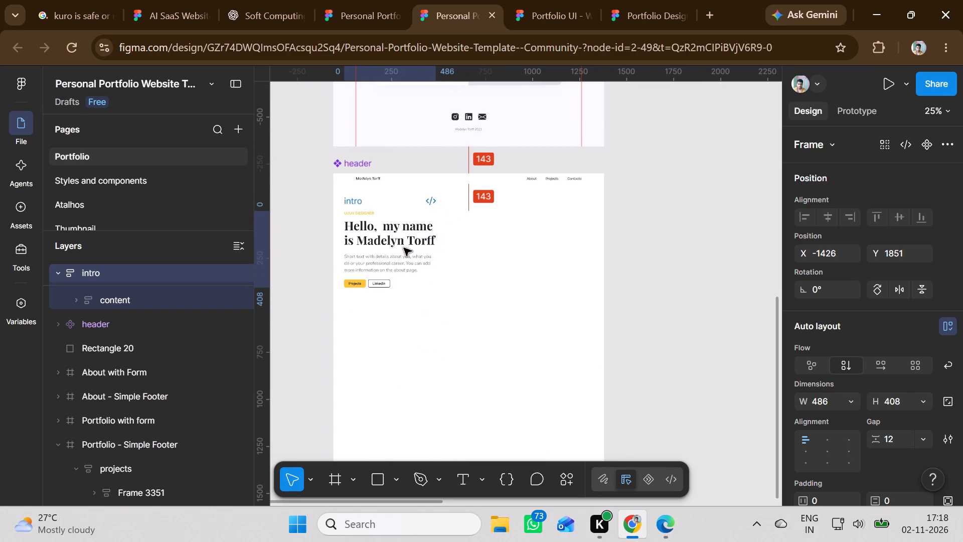
drag(404, 248, 411, 248)
click(455, 322)
Move the yellow hero image frame from Portfolio - Simple Footer to the white rectangle's upper-right corner, at X -764, Y 1652.
scroll(458, 324, up, 2)
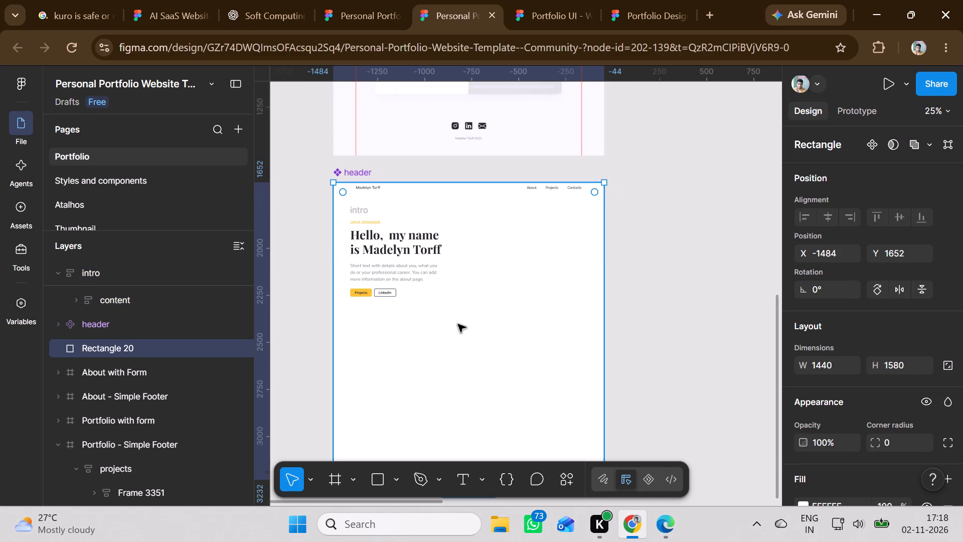
scroll(458, 324, up, 4)
scroll(458, 324, down, 4)
scroll(458, 324, up, 7)
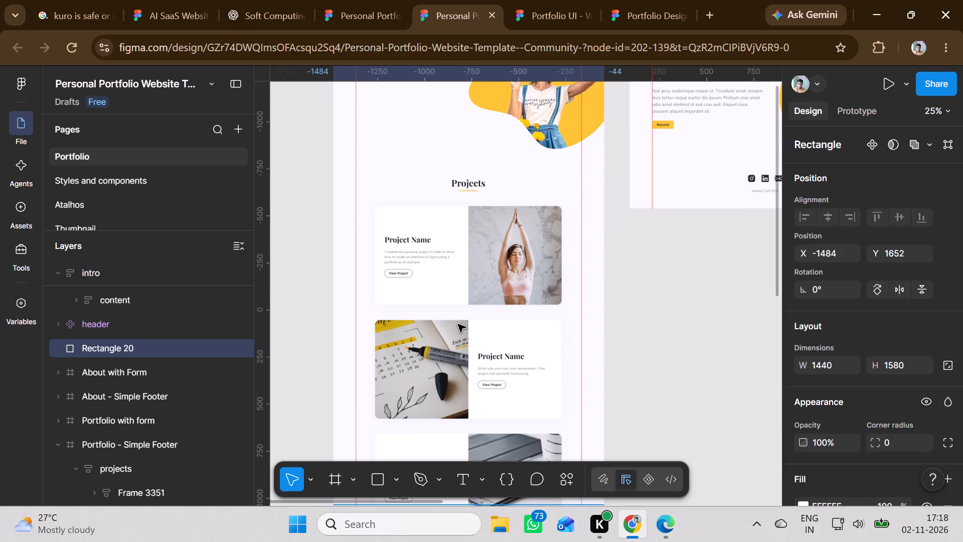
scroll(458, 324, up, 5)
click(524, 203)
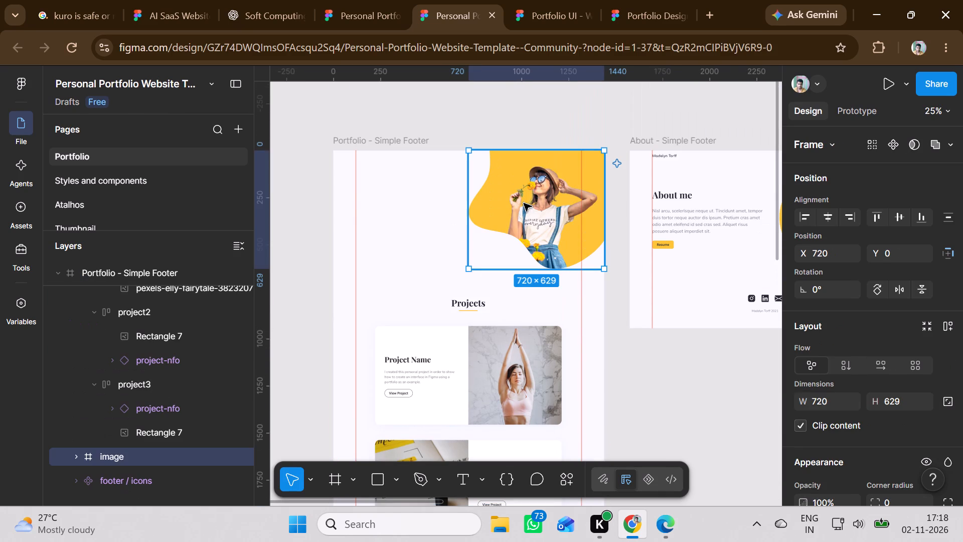
drag(524, 203, 519, 267)
scroll(519, 267, down, 11)
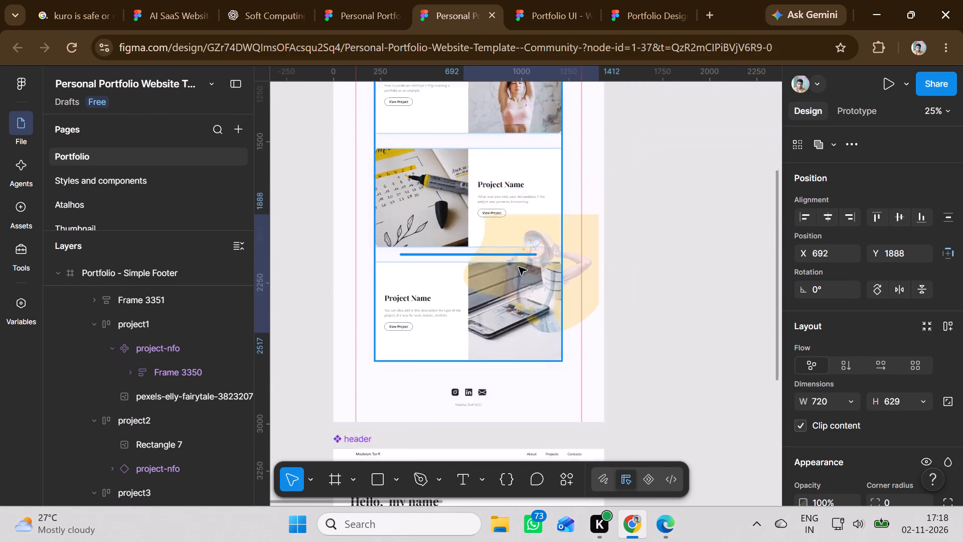
drag(519, 267, 520, 319)
scroll(519, 267, down, 4)
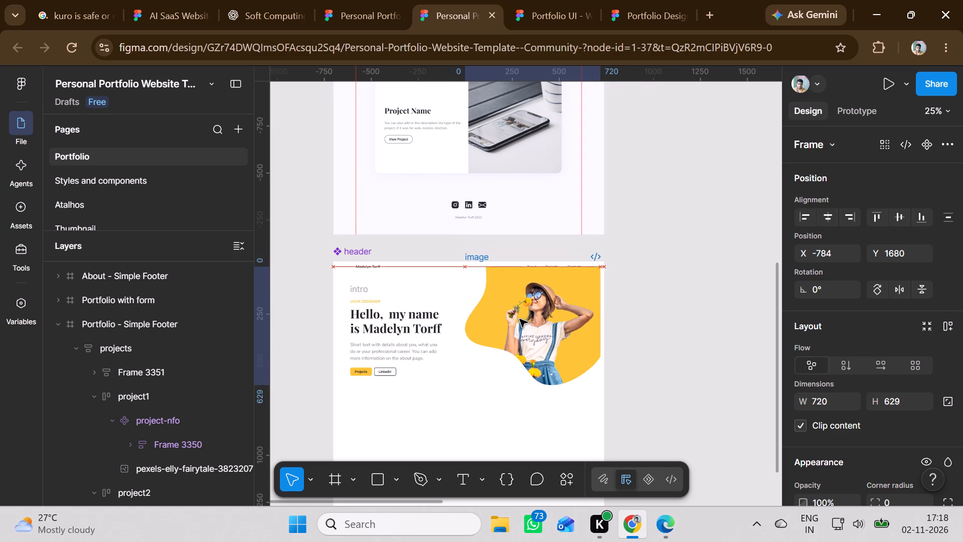
drag(520, 319, 523, 313)
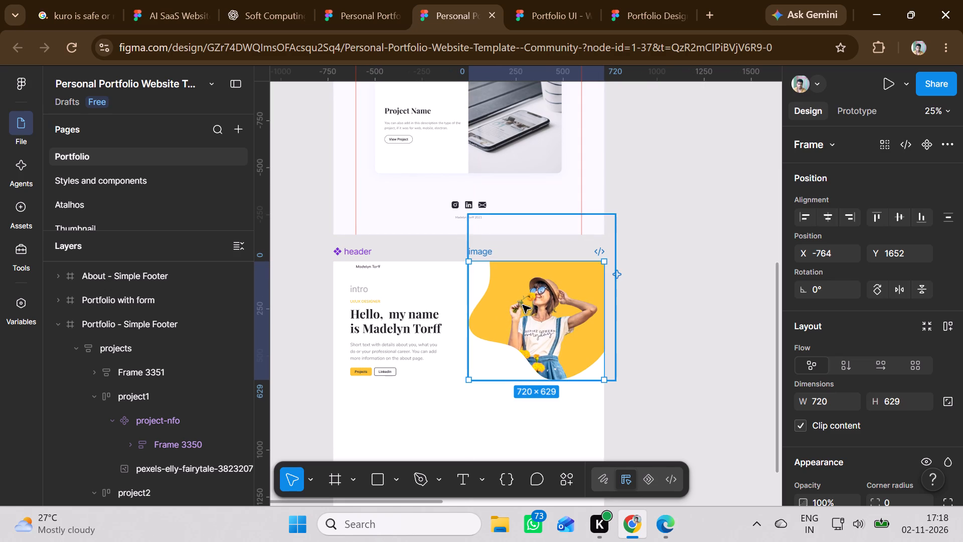
Bring the header to the front so it sits above the hero image.
click(436, 271)
right_click(436, 271)
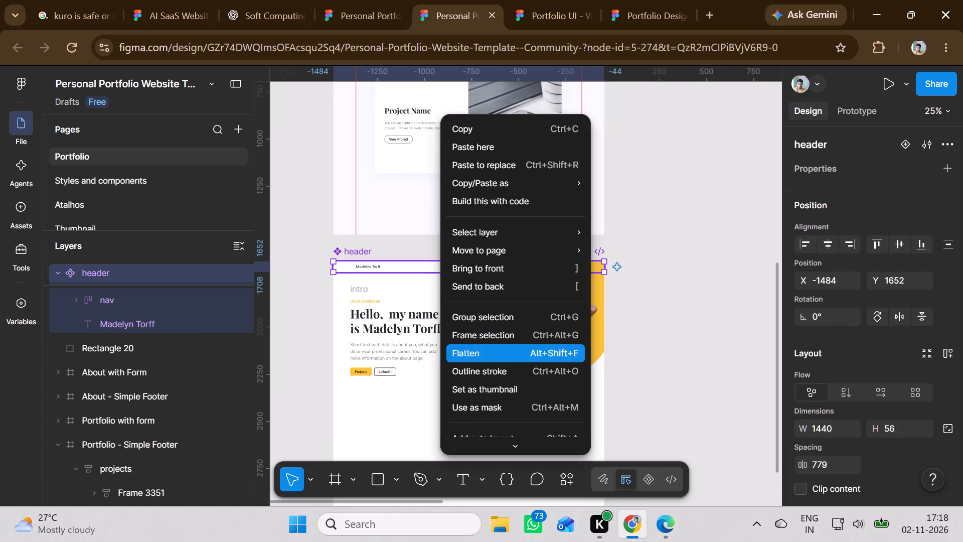
click(498, 273)
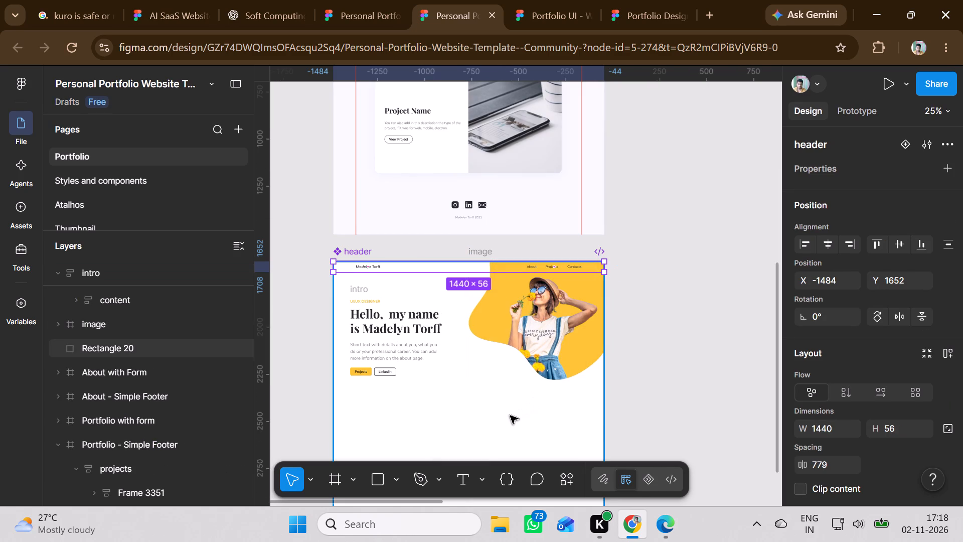
click(510, 416)
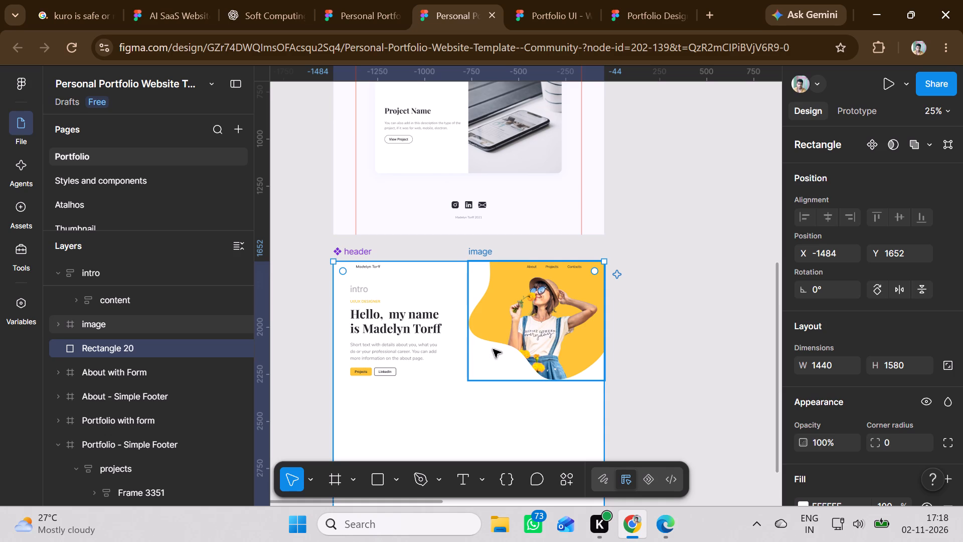
Move the underlined Projects heading frame from Portfolio - Simple Footer onto the white rectangle below the hero, at X -947, Y 2507.
scroll(493, 349, up, 12)
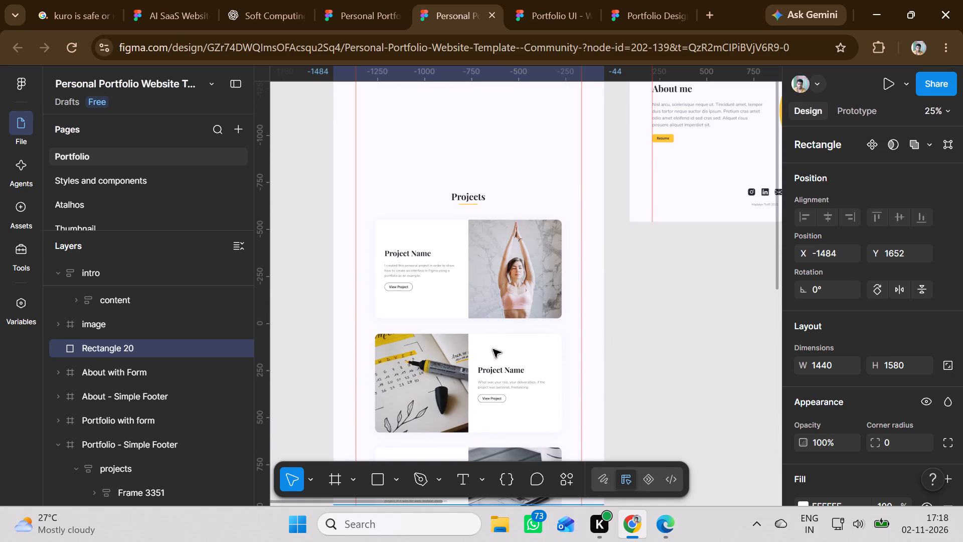
scroll(479, 245, up, 1)
scroll(479, 302, up, 3)
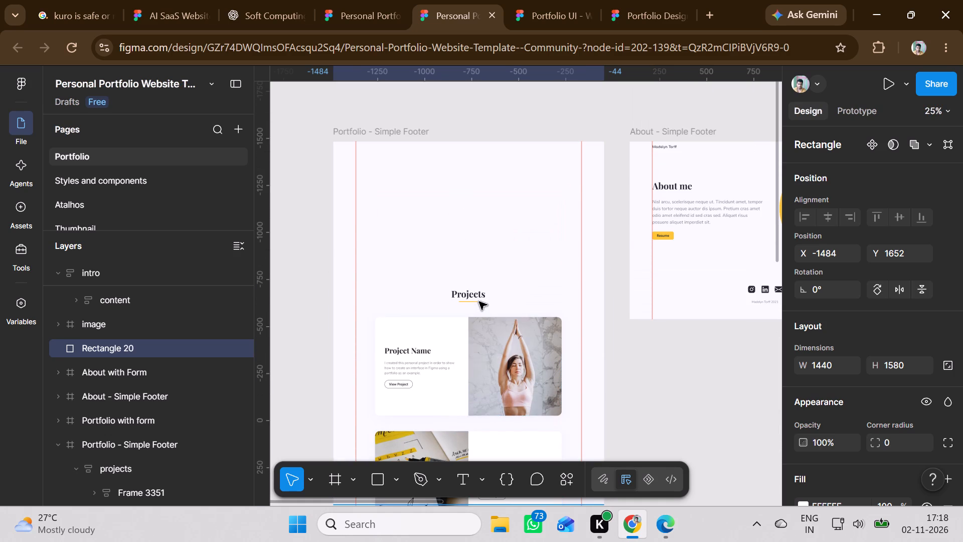
double_click(477, 297)
drag(474, 297, 475, 343)
scroll(475, 343, down, 15)
scroll(475, 343, up, 1)
scroll(475, 343, down, 5)
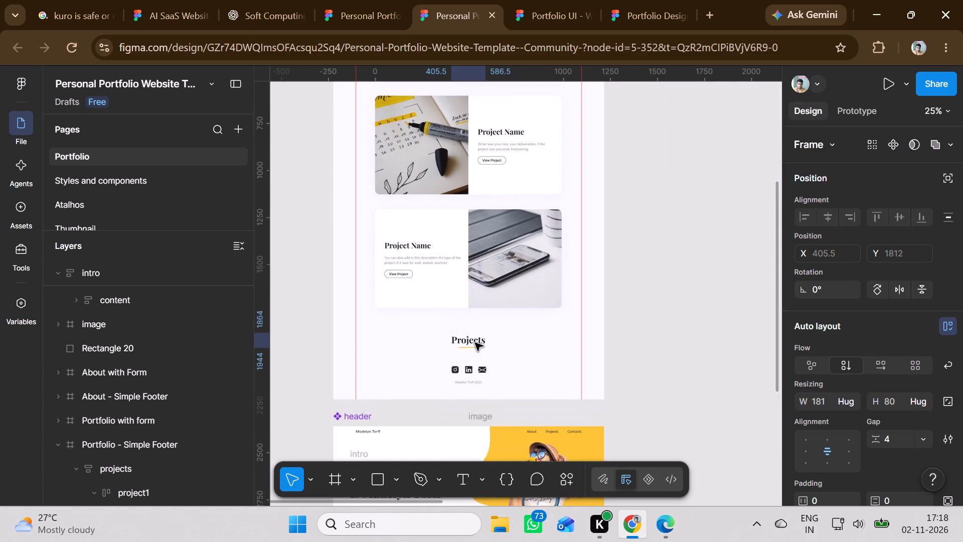
scroll(475, 343, down, 3)
drag(475, 343, 459, 328)
scroll(475, 343, down, 1)
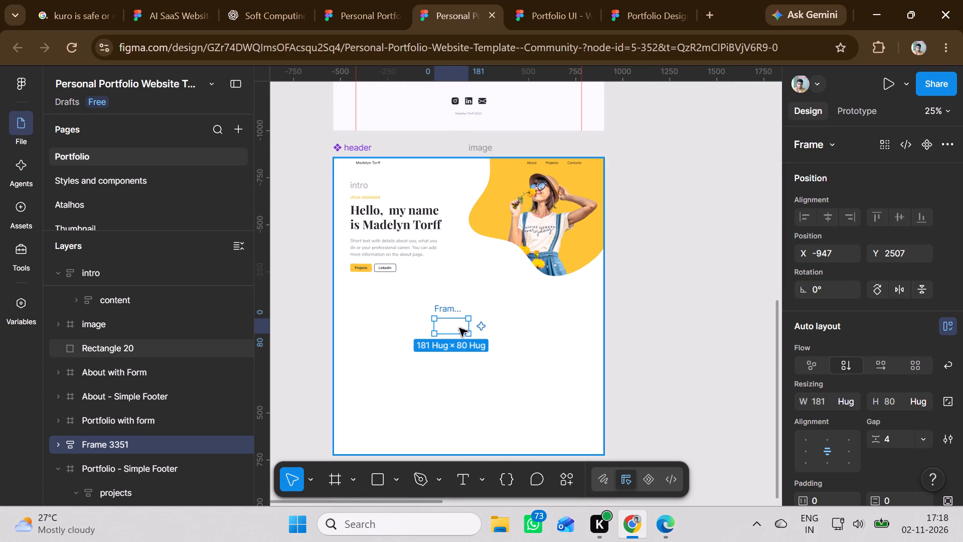
Bring the Projects heading frame to the front, above the white rectangle.
right_click(459, 329)
click(501, 291)
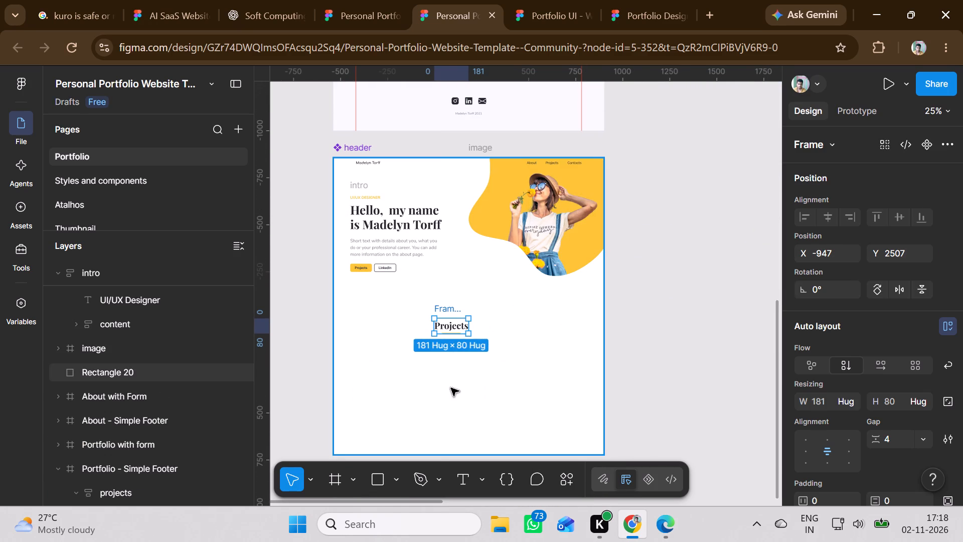
click(451, 388)
Move the Projects text up out of its heading frame, leaving the yellow underline behind.
click(450, 331)
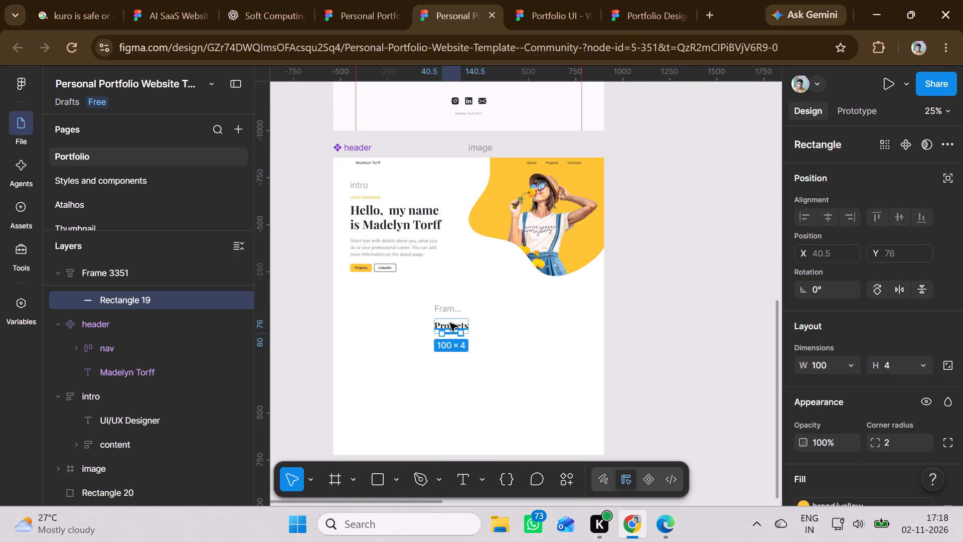
click(419, 378)
click(448, 323)
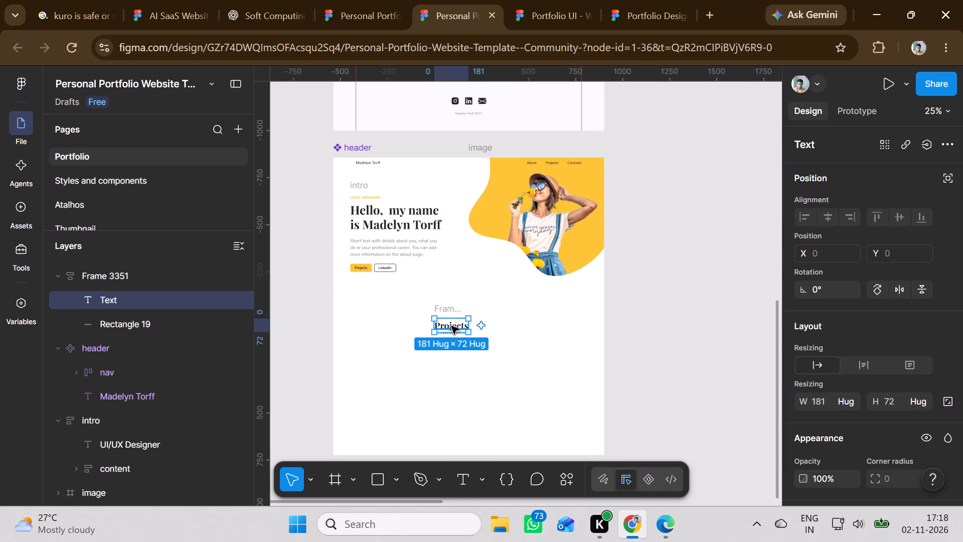
drag(451, 326, 452, 298)
click(522, 356)
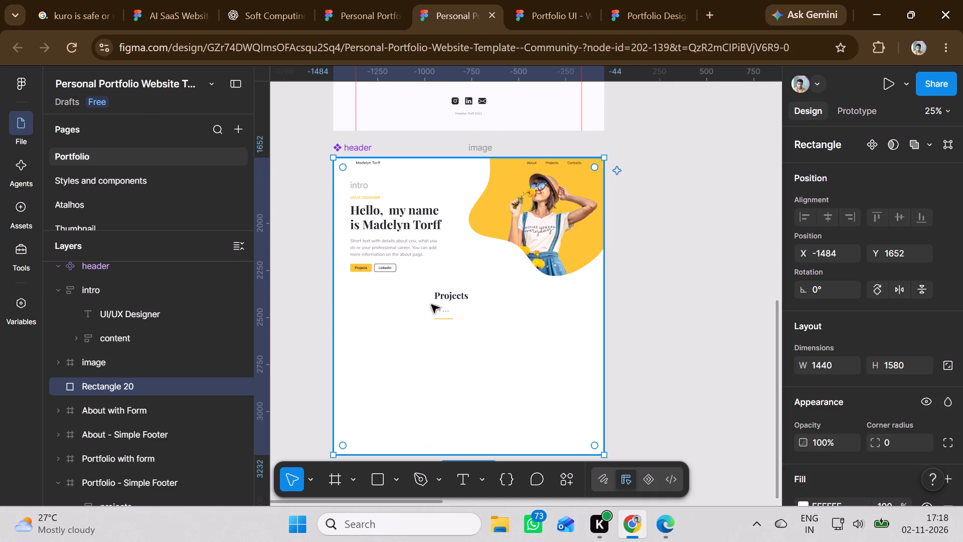
Move the frame holding the yellow underline up to sit just above the Projects text.
click(439, 307)
drag(441, 311, 445, 286)
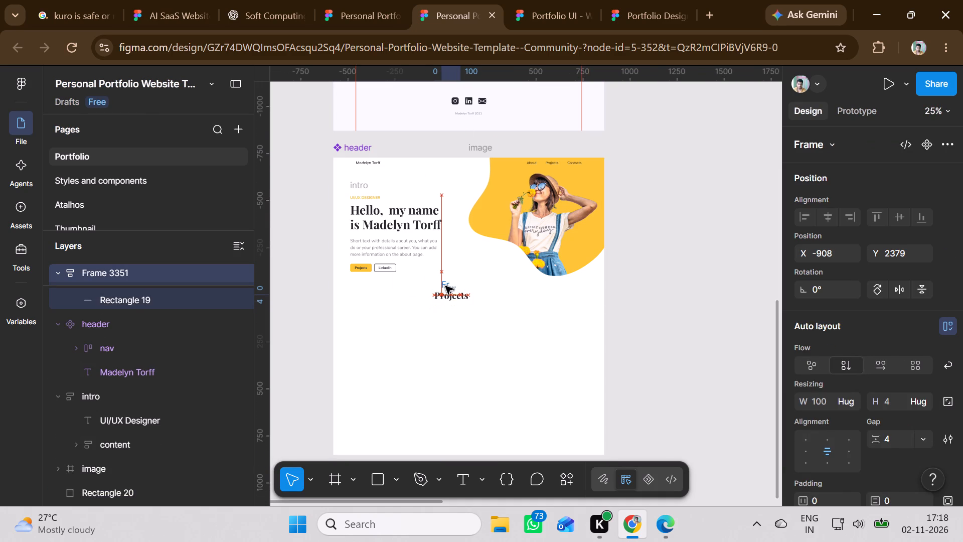
drag(445, 286, 444, 281)
click(458, 332)
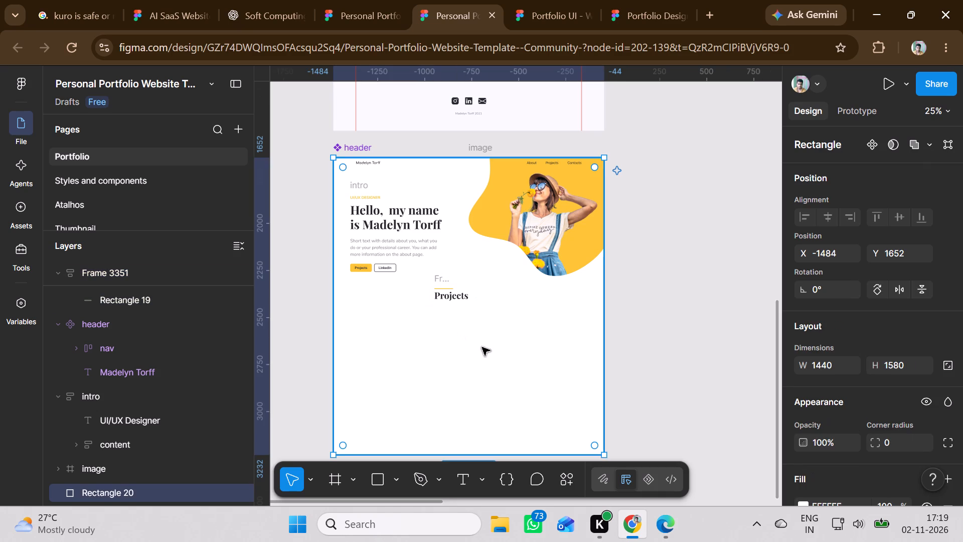
Move the first project's project-nfo card from Portfolio - Simple Footer onto the white rectangle, at X -1353, Y 2562.
scroll(466, 322, up, 2)
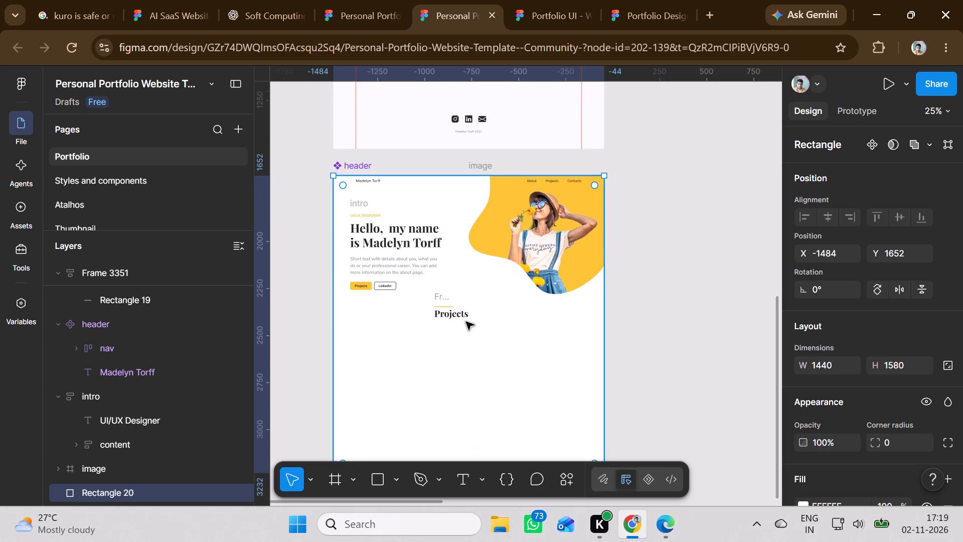
scroll(465, 322, up, 8)
scroll(429, 232, up, 1)
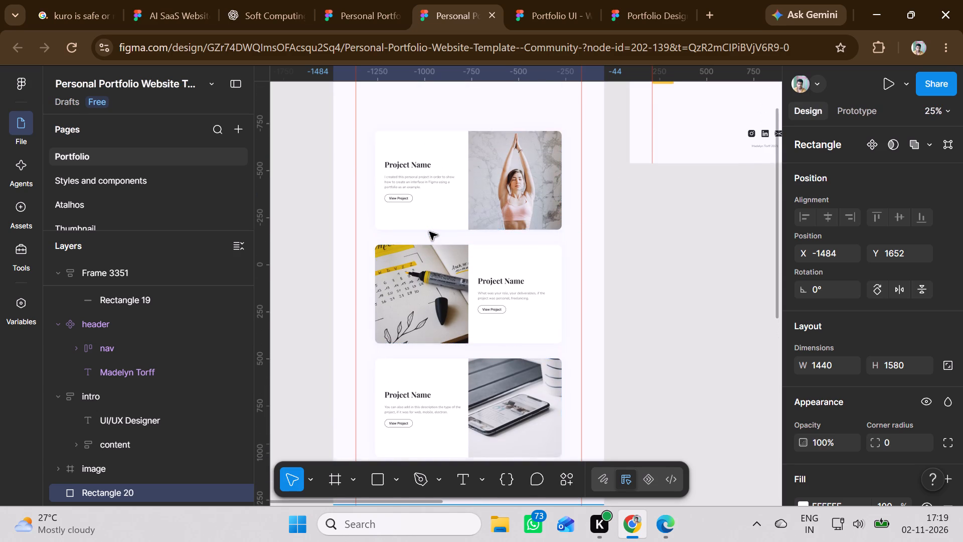
scroll(429, 232, up, 1)
scroll(506, 315, up, 3)
click(445, 314)
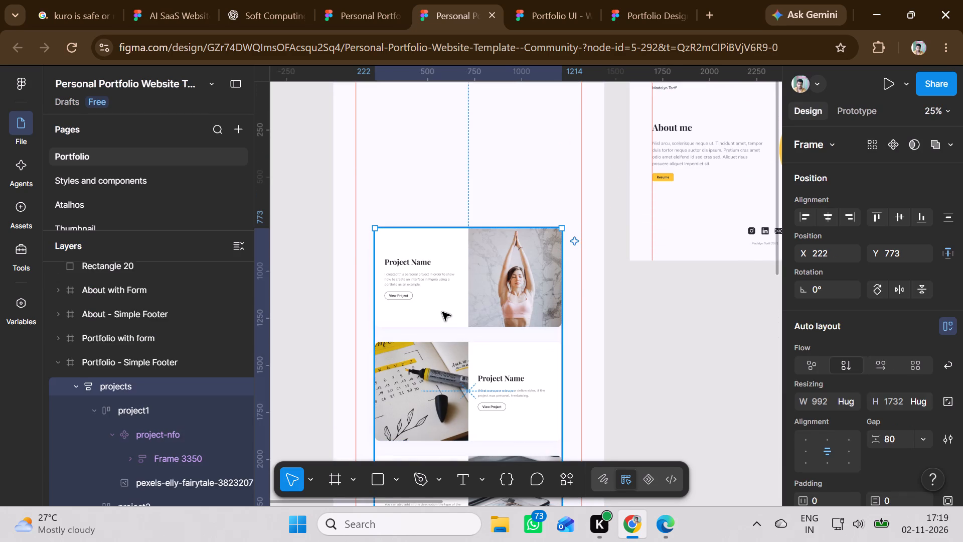
double_click(438, 306)
double_click(438, 305)
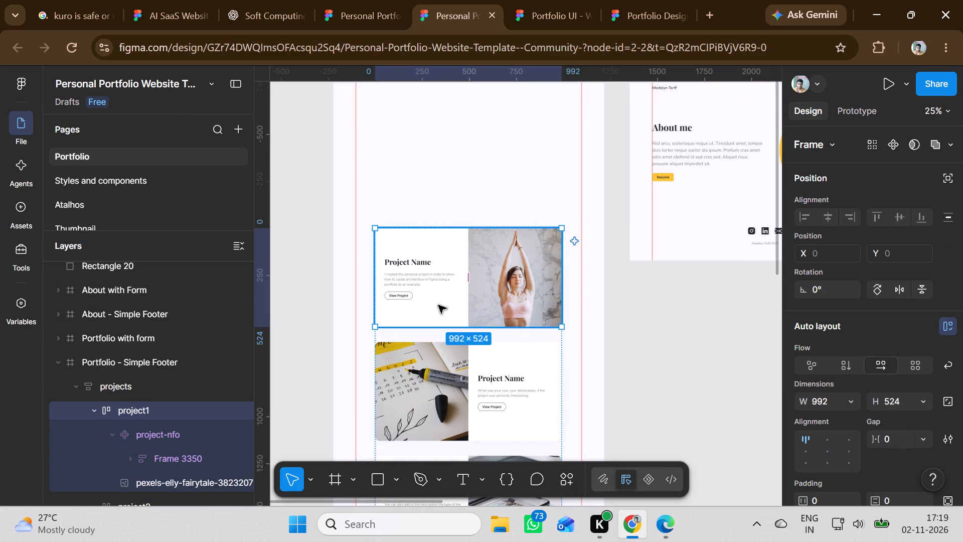
drag(437, 304, 427, 359)
scroll(427, 359, down, 5)
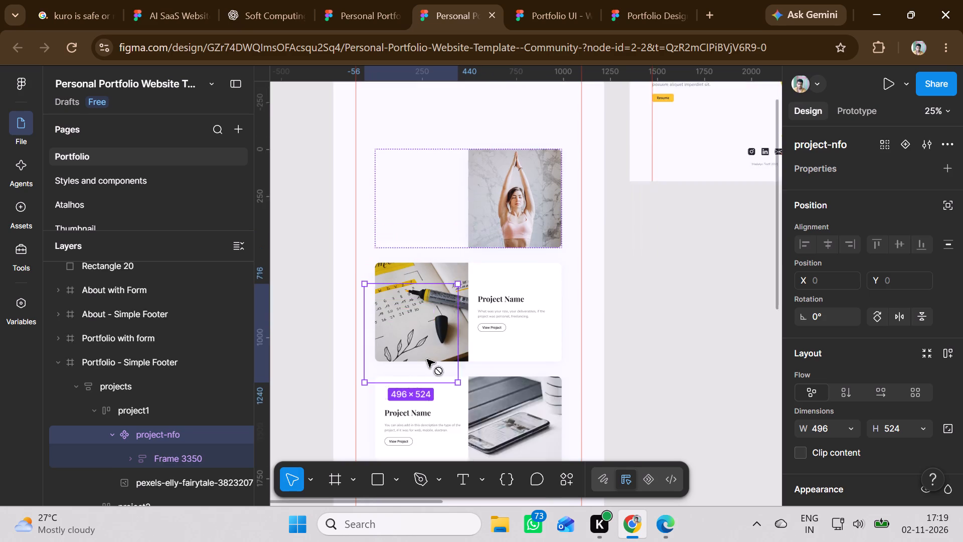
drag(427, 359, 417, 391)
scroll(427, 359, down, 5)
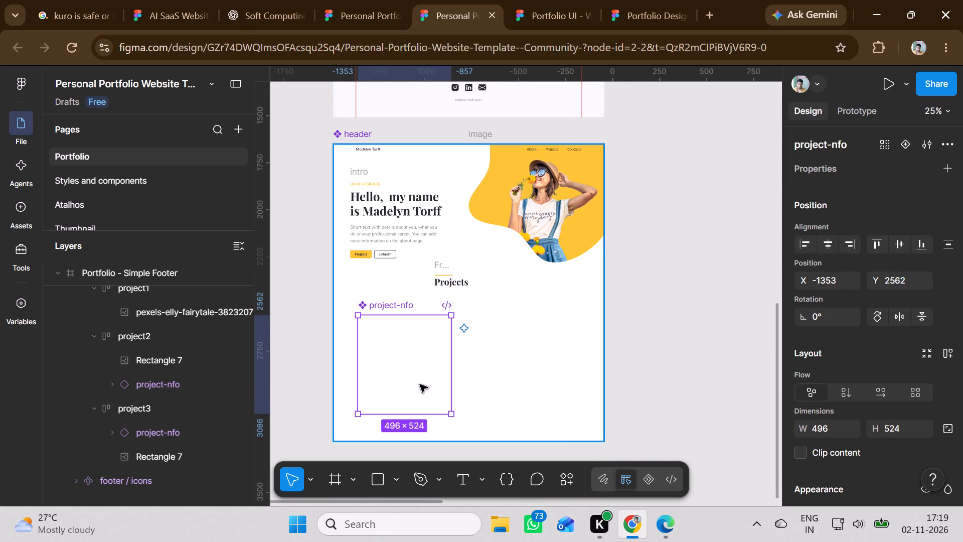
Bring the project-nfo card to the front, above the white rectangle.
right_click(413, 372)
click(461, 273)
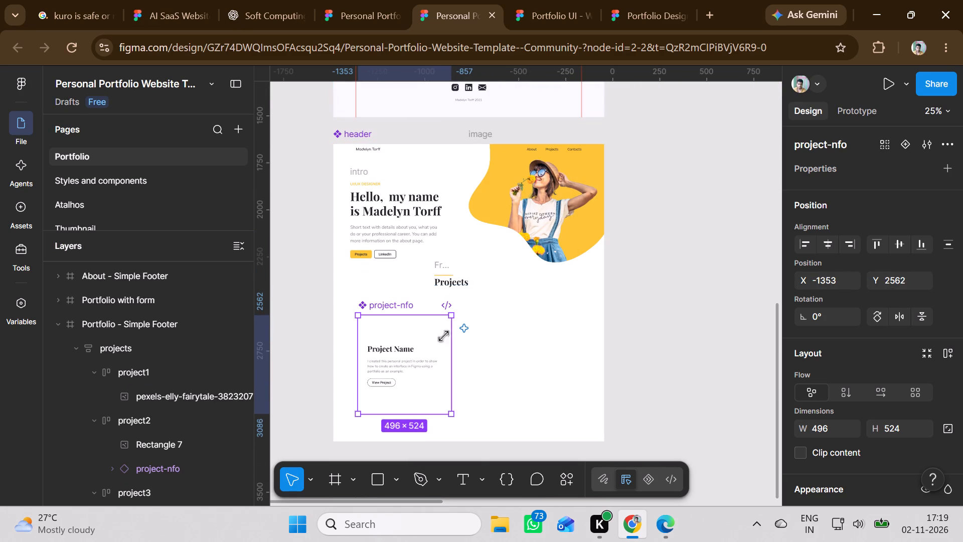
Shift the project-nfo card on the white rectangle to X -1373, Y 2582.
click(424, 337)
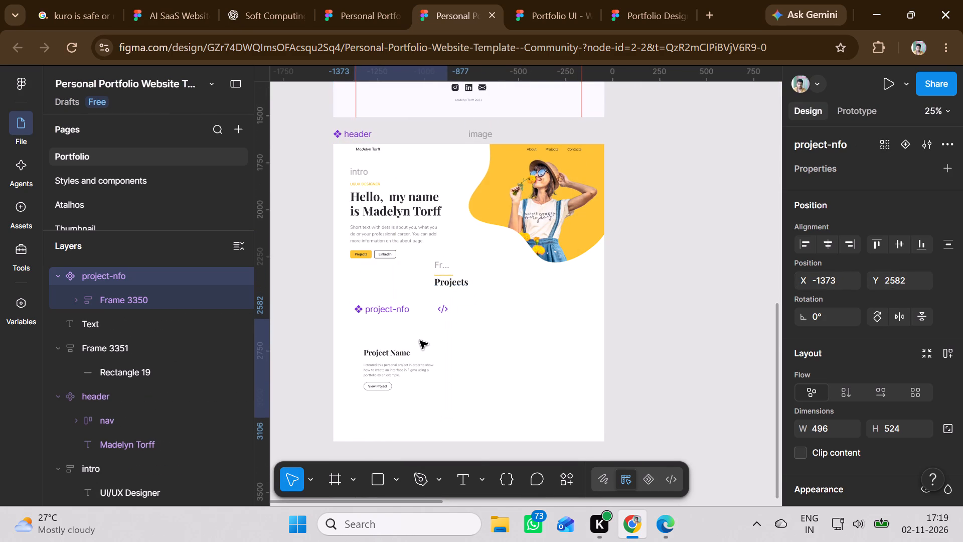
Extend the white background rectangle downward to a height of 3200.
scroll(456, 420, down, 2)
click(554, 384)
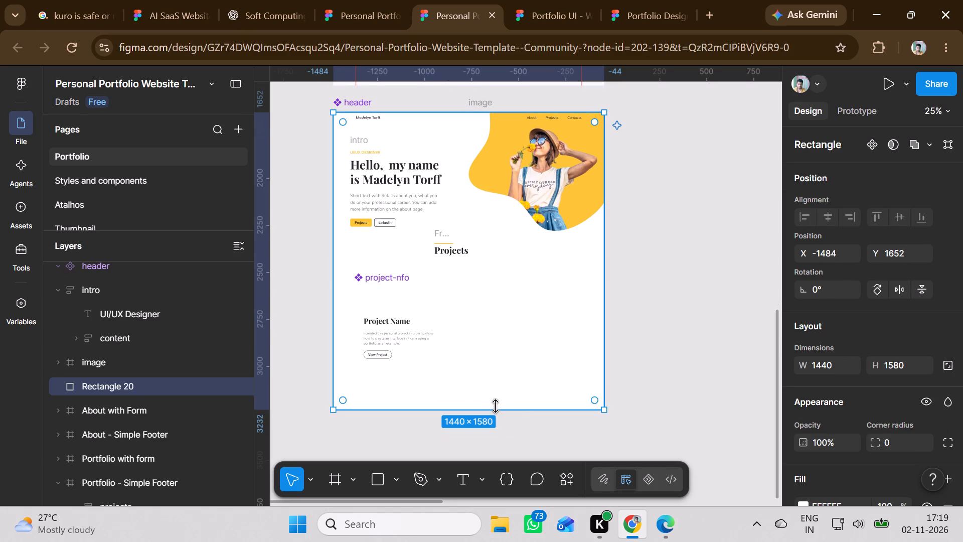
drag(495, 406, 488, 535)
Move the first project's yoga photo out of Portfolio - Simple Footer to beside the project-nfo card, at X -764, Y 2582.
scroll(483, 315, up, 6)
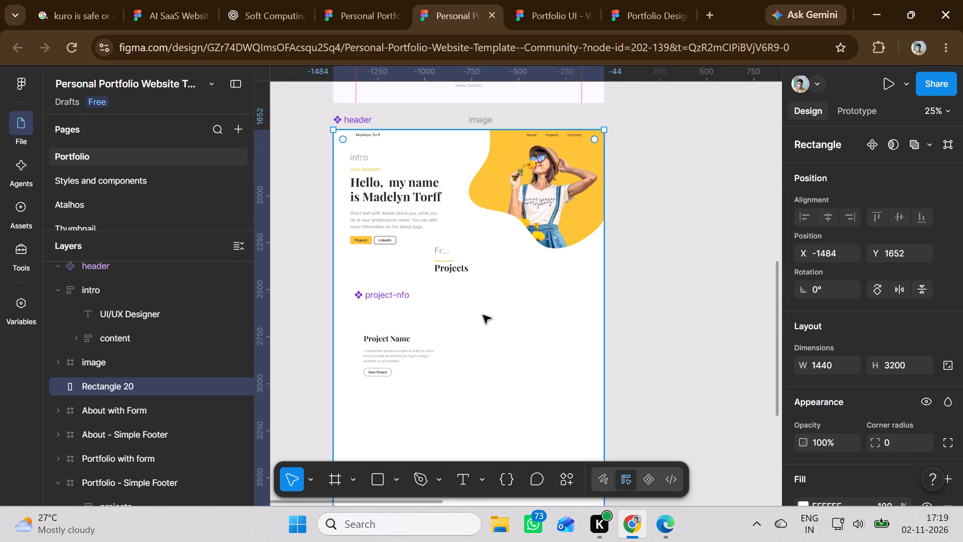
click(406, 335)
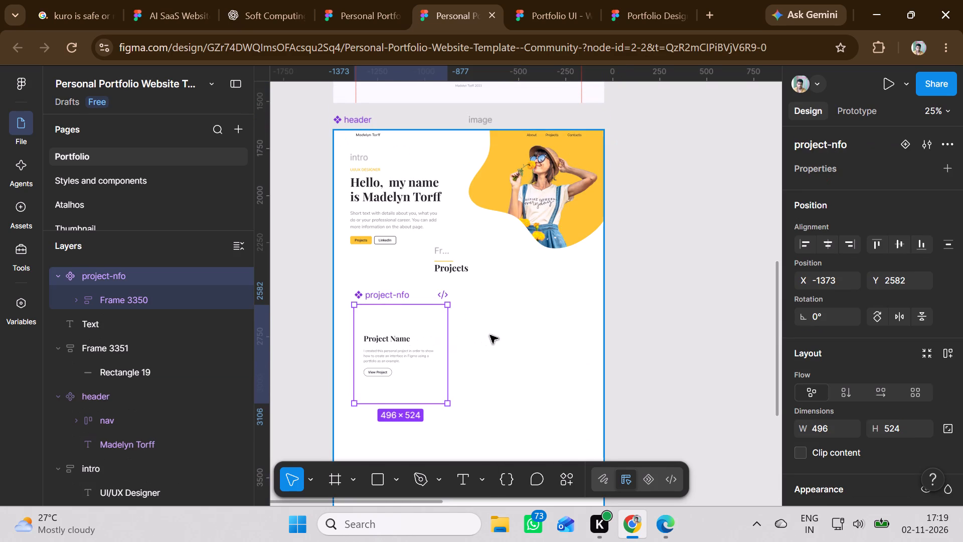
scroll(490, 335, up, 14)
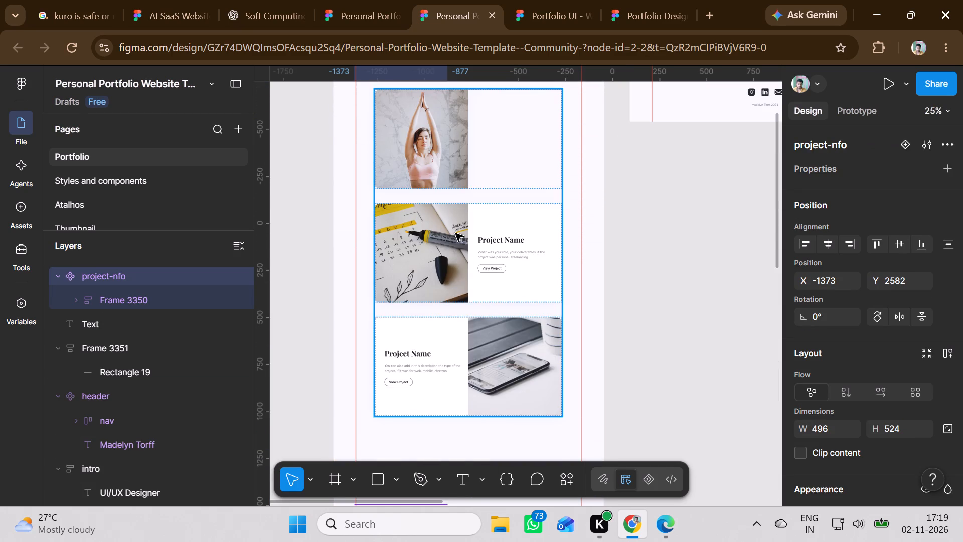
scroll(455, 233, up, 3)
scroll(510, 258, up, 3)
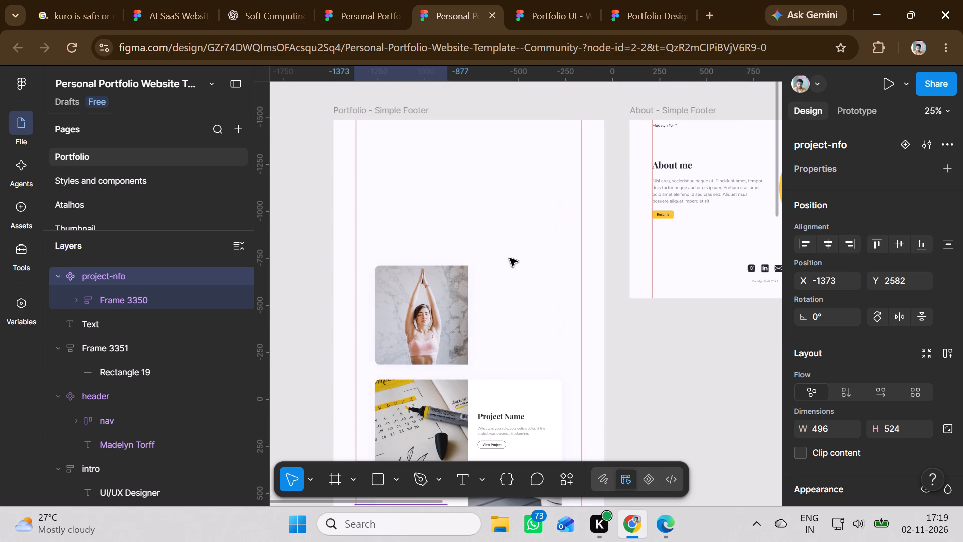
scroll(510, 258, down, 3)
click(512, 248)
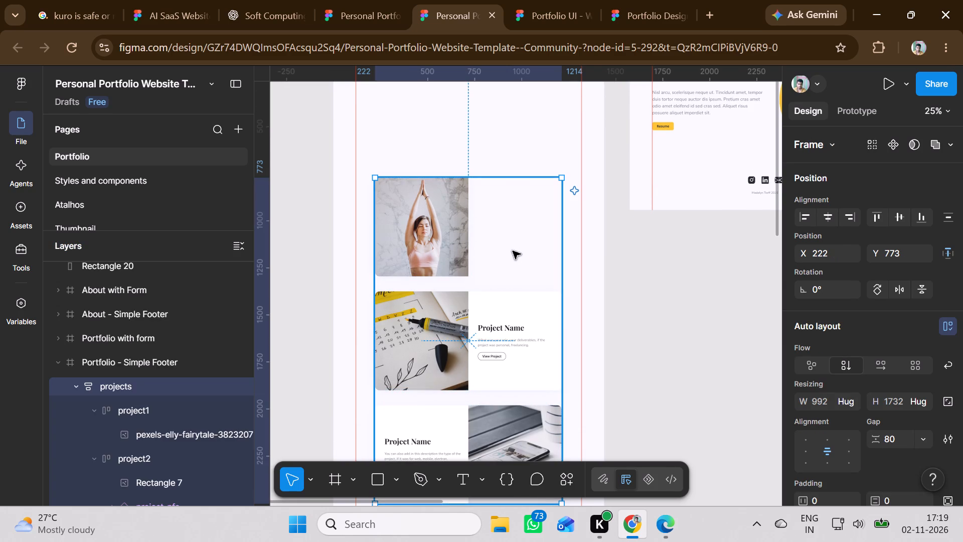
click(515, 246)
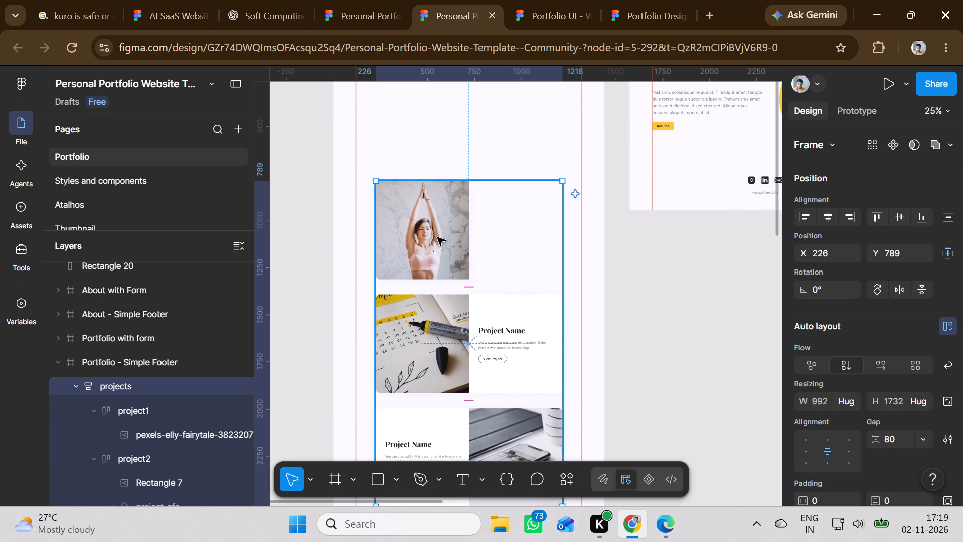
click(375, 242)
double_click(405, 239)
double_click(408, 236)
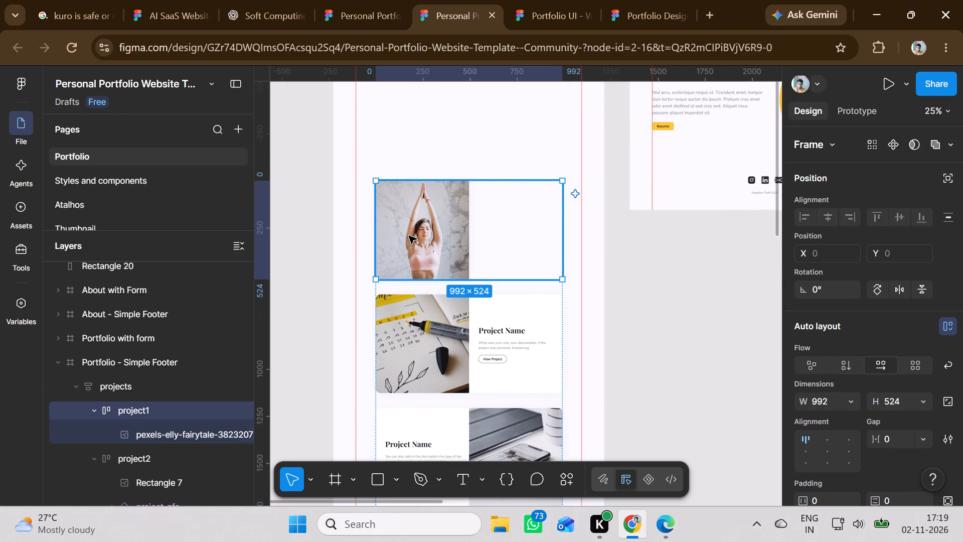
drag(409, 236, 425, 297)
scroll(426, 300, down, 13)
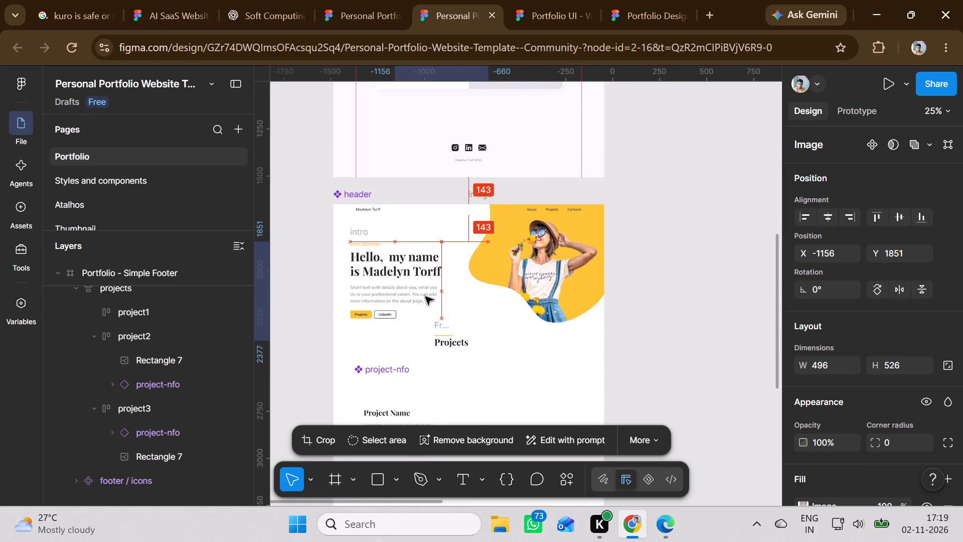
drag(425, 297, 504, 302)
scroll(425, 297, down, 2)
scroll(425, 297, up, 1)
scroll(425, 297, down, 4)
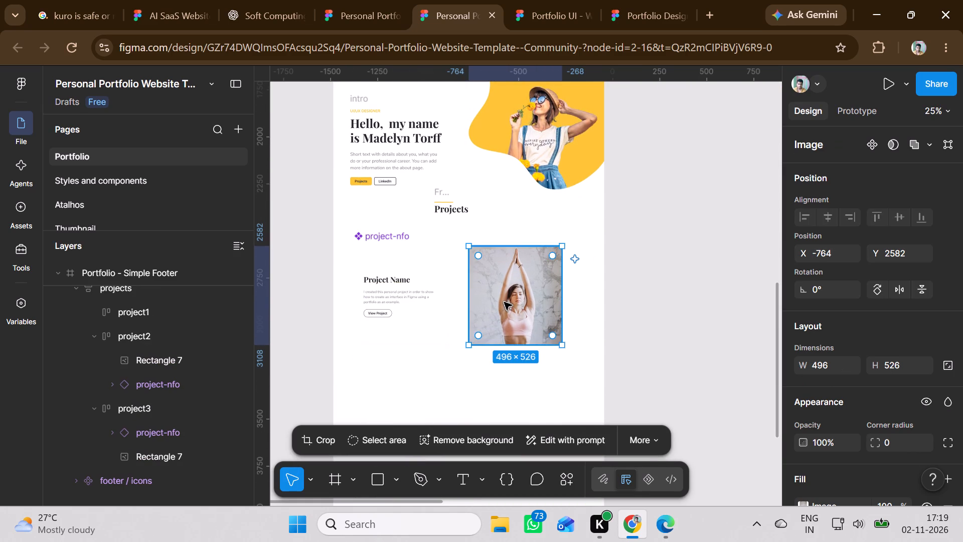
Bring the yoga photo to the front, above the white rectangle.
right_click(504, 302)
click(539, 290)
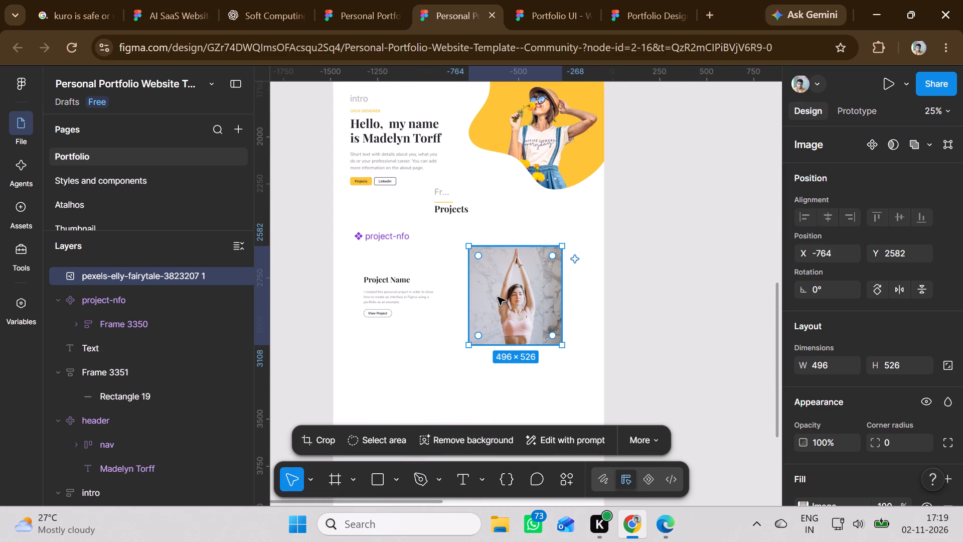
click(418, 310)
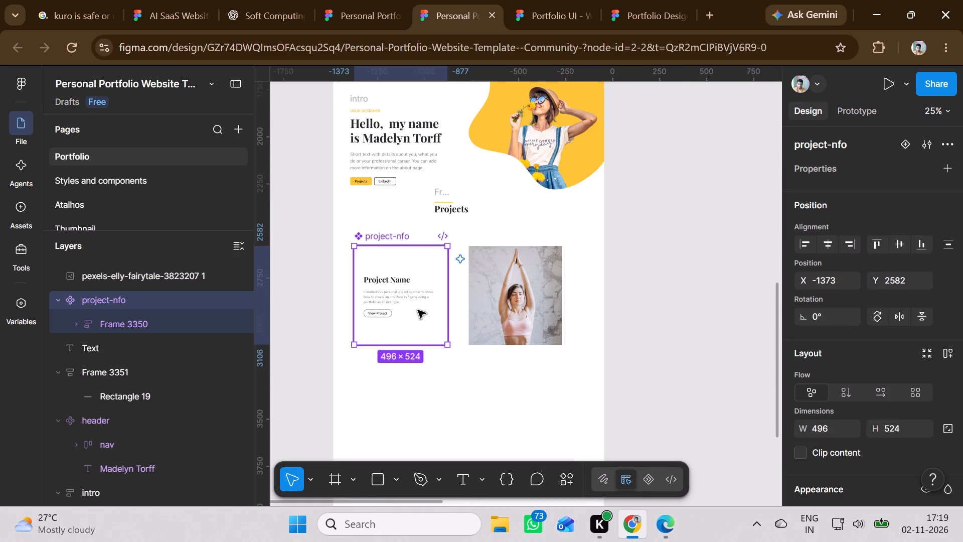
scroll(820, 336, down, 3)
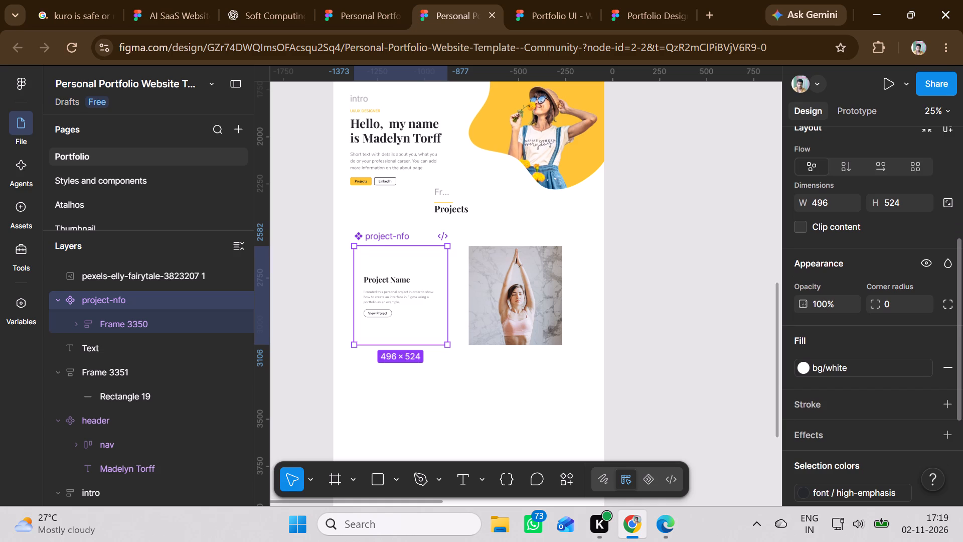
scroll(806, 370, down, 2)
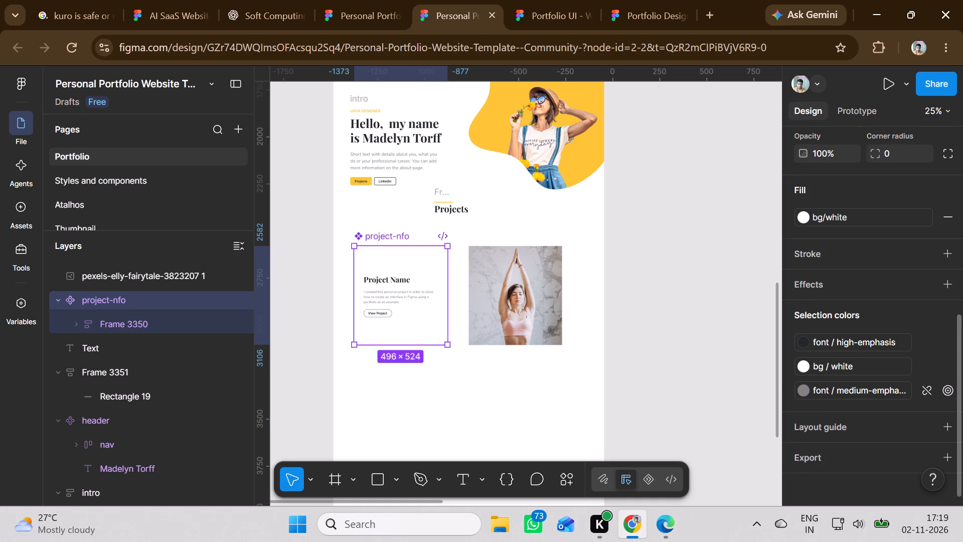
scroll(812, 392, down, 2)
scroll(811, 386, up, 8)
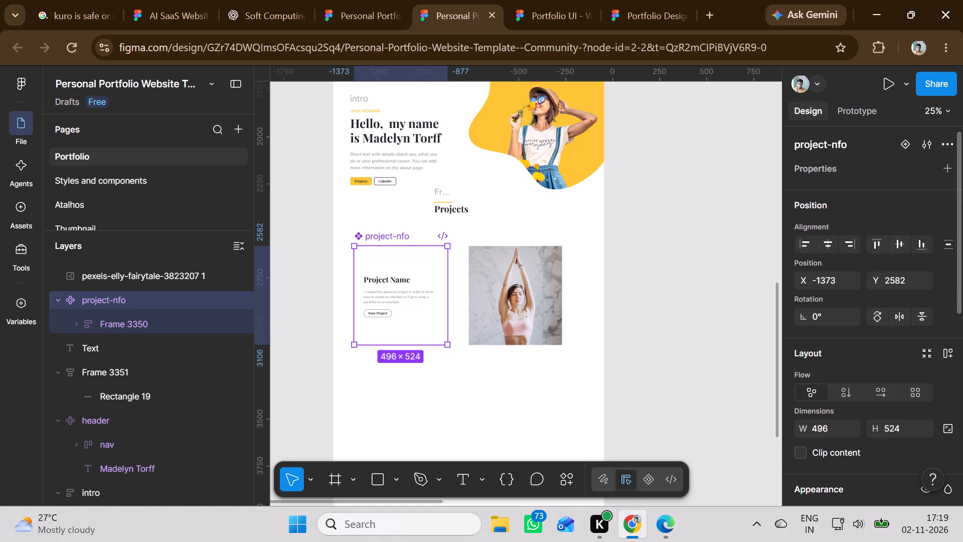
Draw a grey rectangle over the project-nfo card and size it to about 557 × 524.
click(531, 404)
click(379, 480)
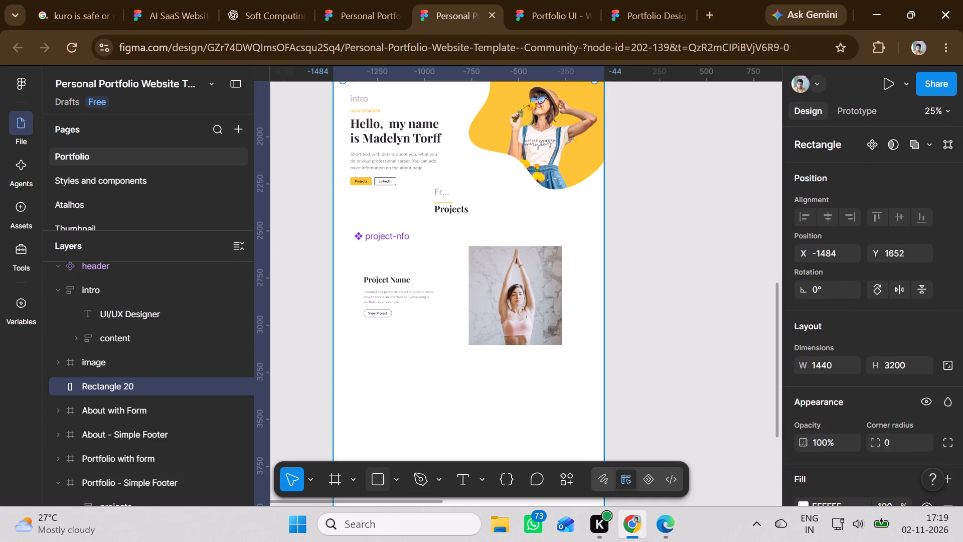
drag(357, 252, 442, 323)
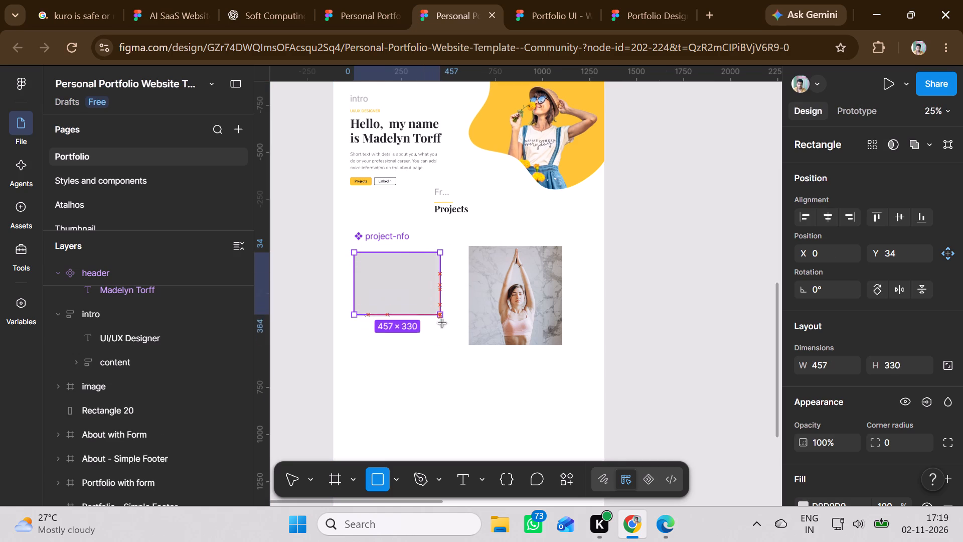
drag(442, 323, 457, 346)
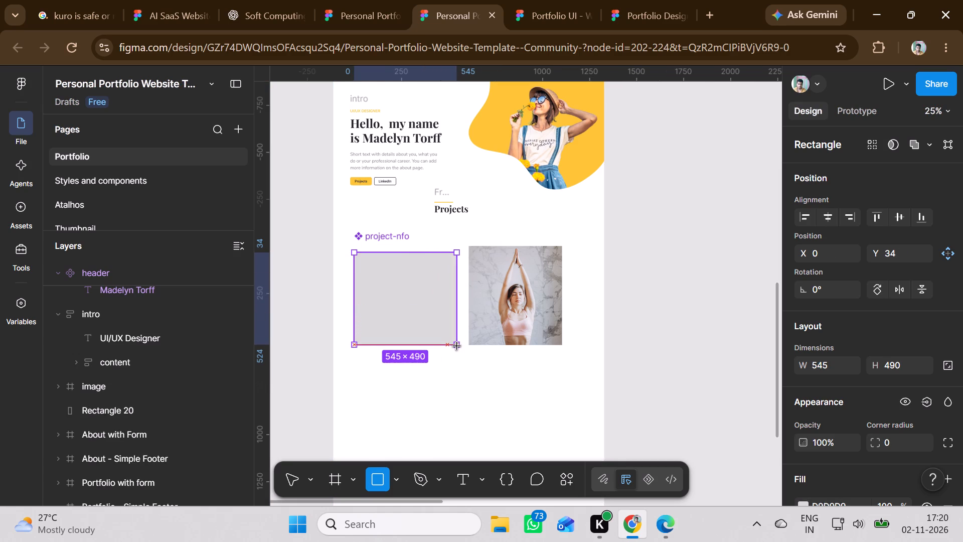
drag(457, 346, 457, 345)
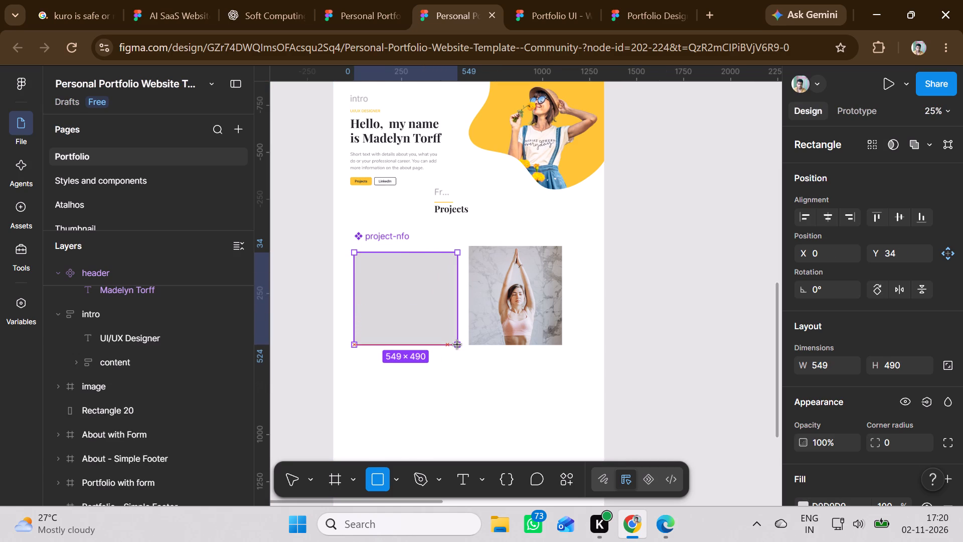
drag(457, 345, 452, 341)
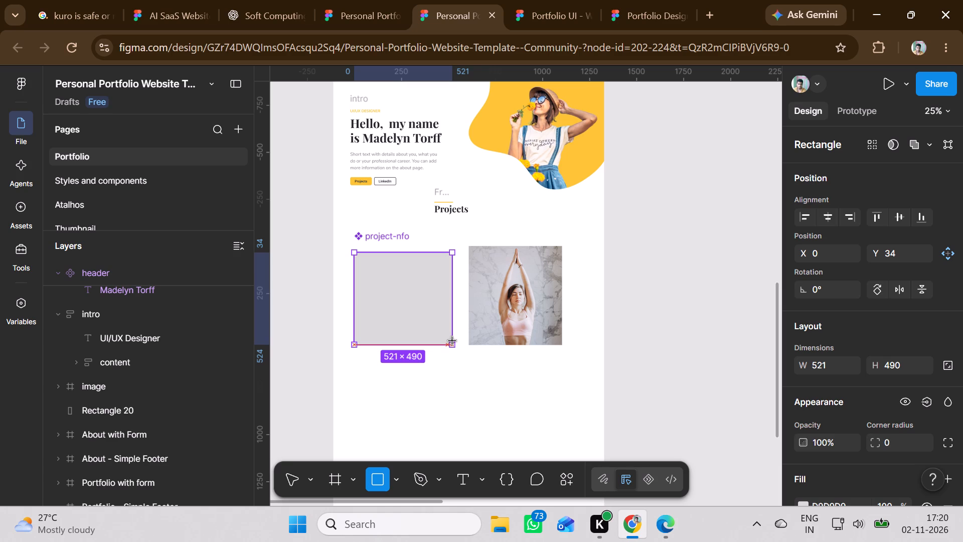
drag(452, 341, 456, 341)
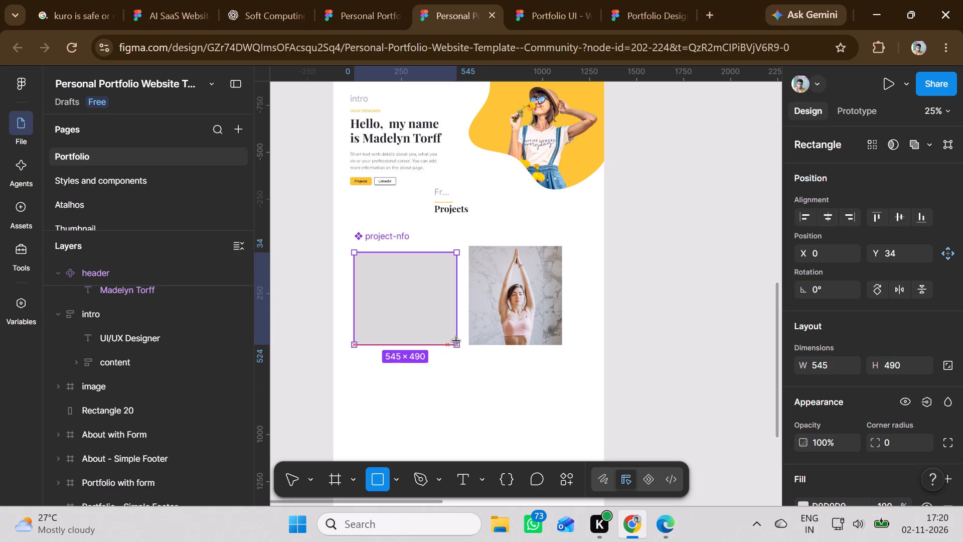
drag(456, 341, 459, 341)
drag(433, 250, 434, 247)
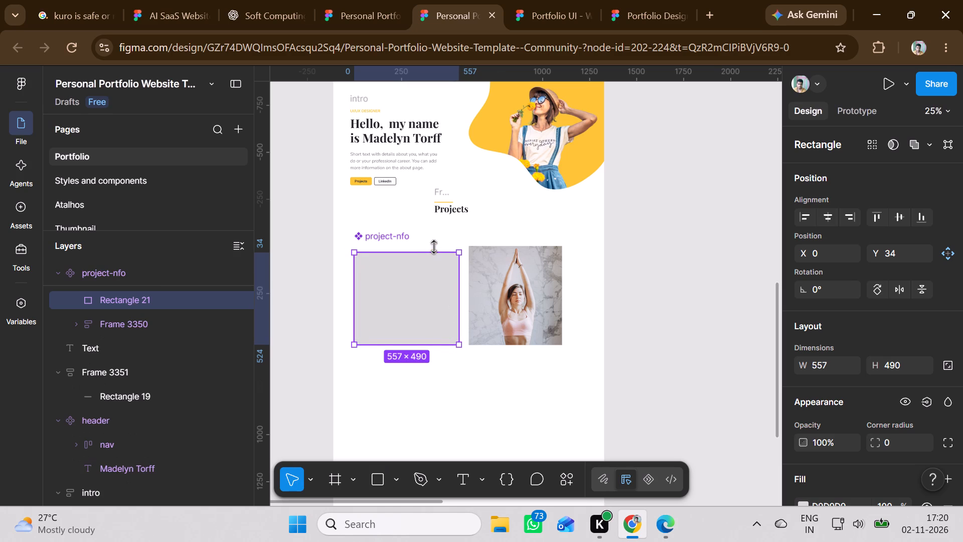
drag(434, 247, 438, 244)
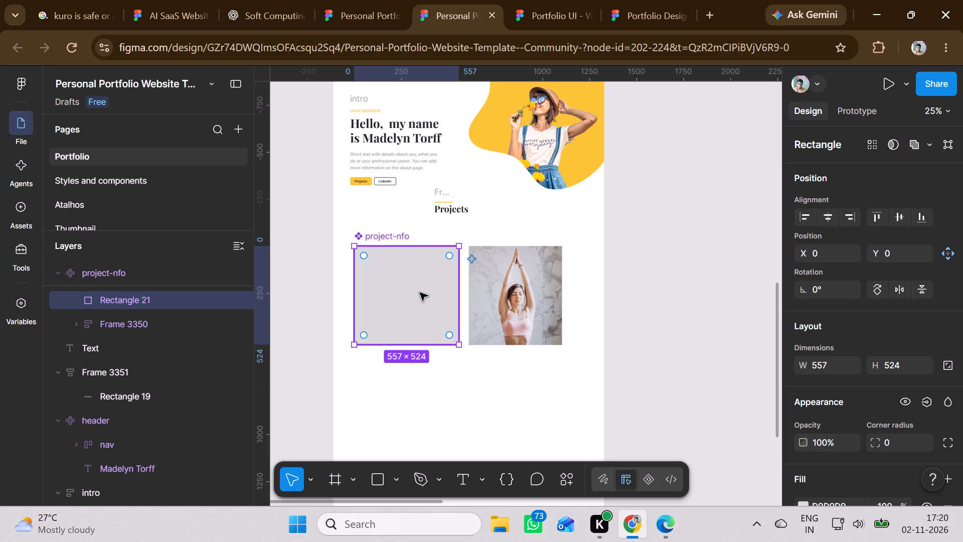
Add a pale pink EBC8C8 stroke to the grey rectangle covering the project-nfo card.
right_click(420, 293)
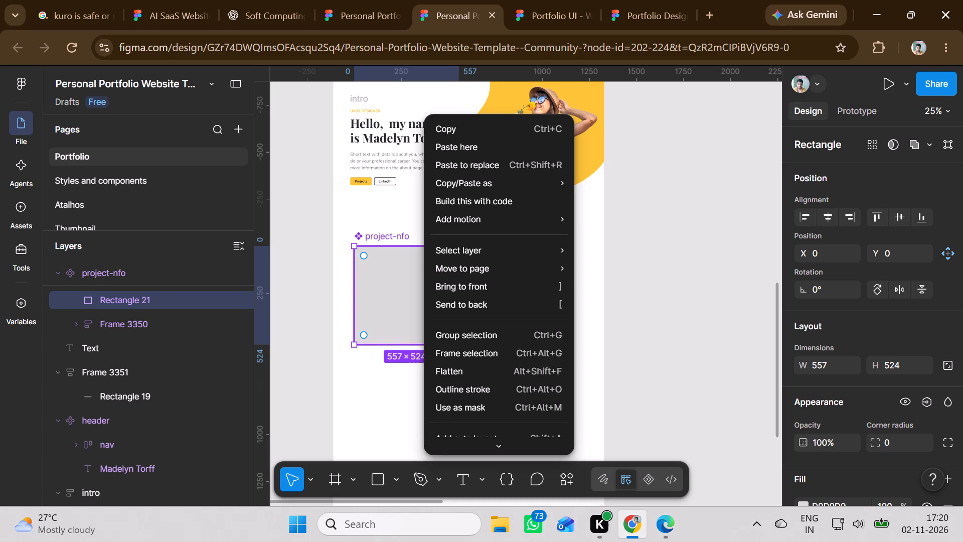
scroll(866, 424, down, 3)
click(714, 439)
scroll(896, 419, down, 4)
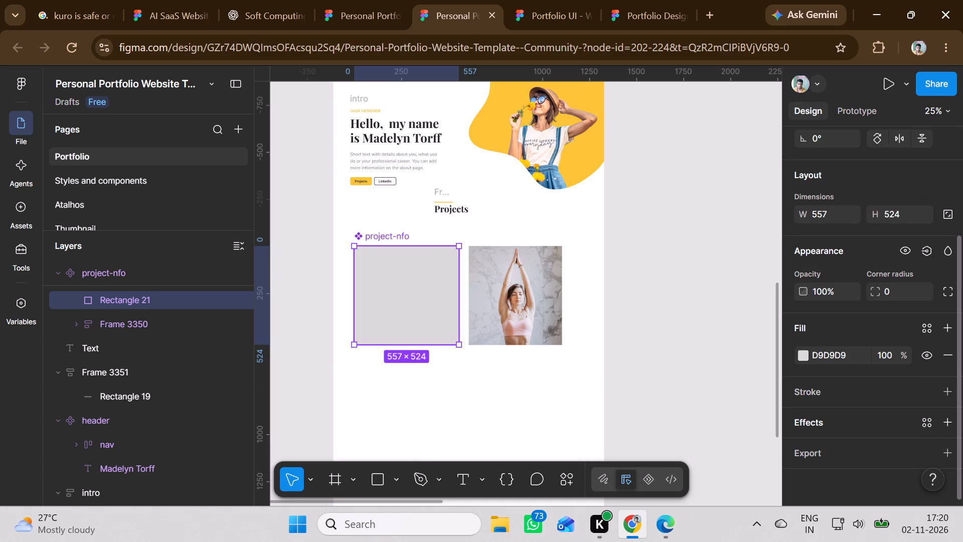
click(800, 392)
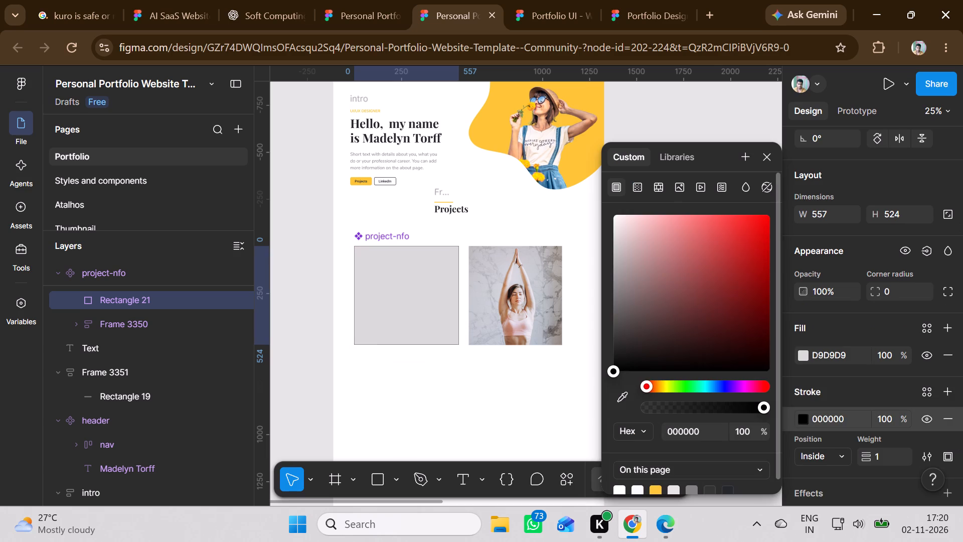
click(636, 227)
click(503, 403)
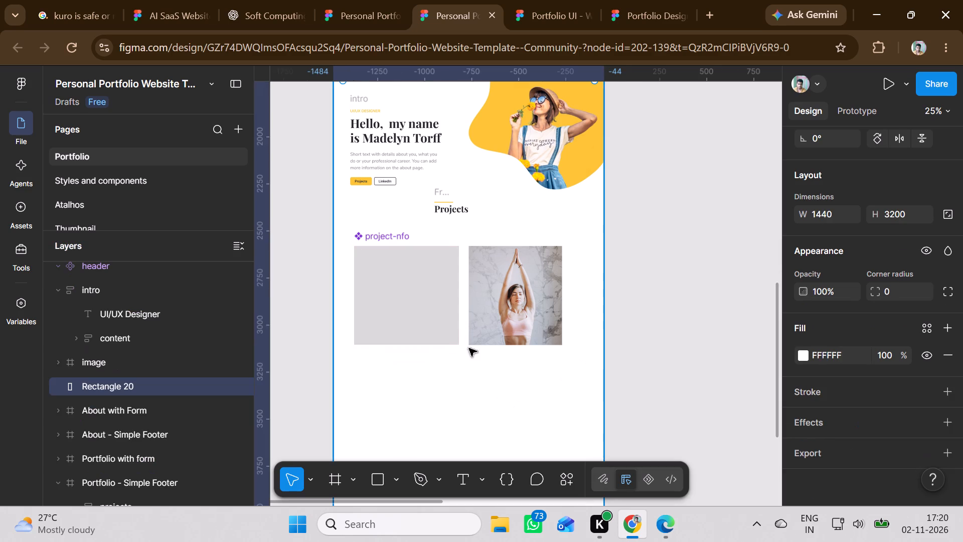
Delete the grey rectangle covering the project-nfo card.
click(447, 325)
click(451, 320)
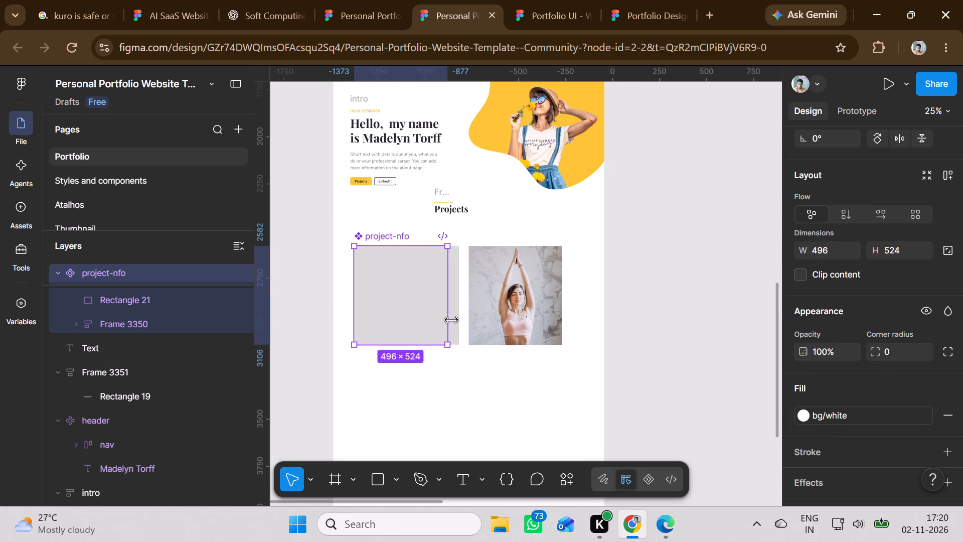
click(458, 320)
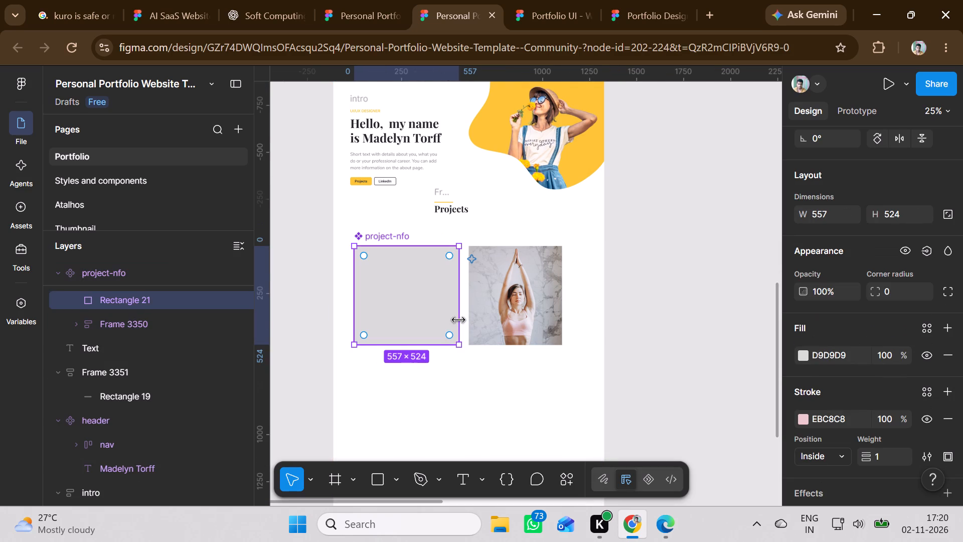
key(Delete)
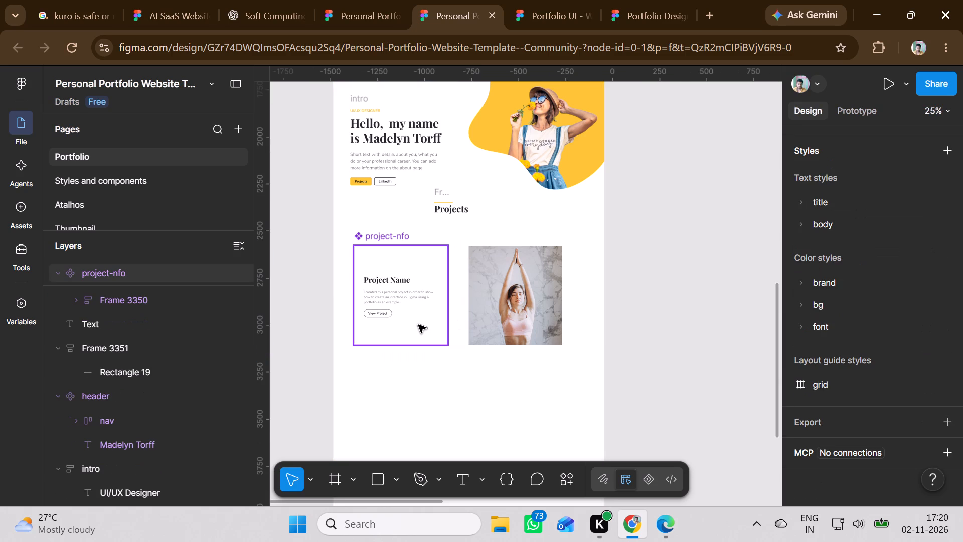
Add a grey 5D5A5A stroke to the project-nfo card.
click(401, 315)
scroll(950, 368, down, 4)
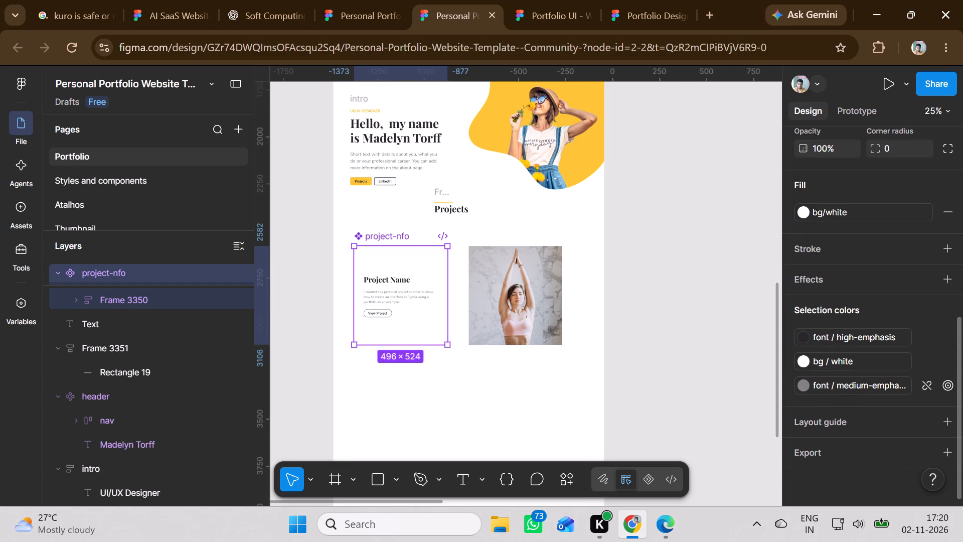
click(820, 244)
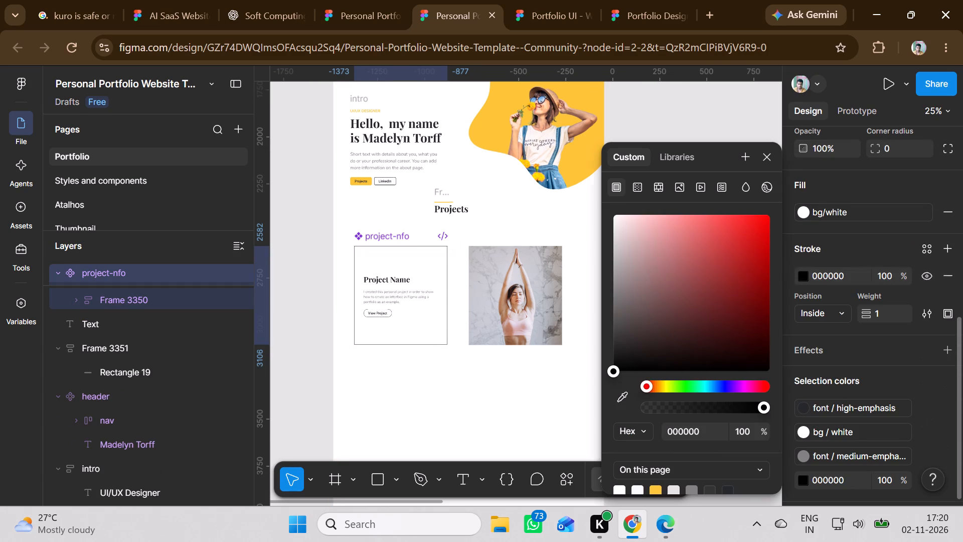
click(619, 314)
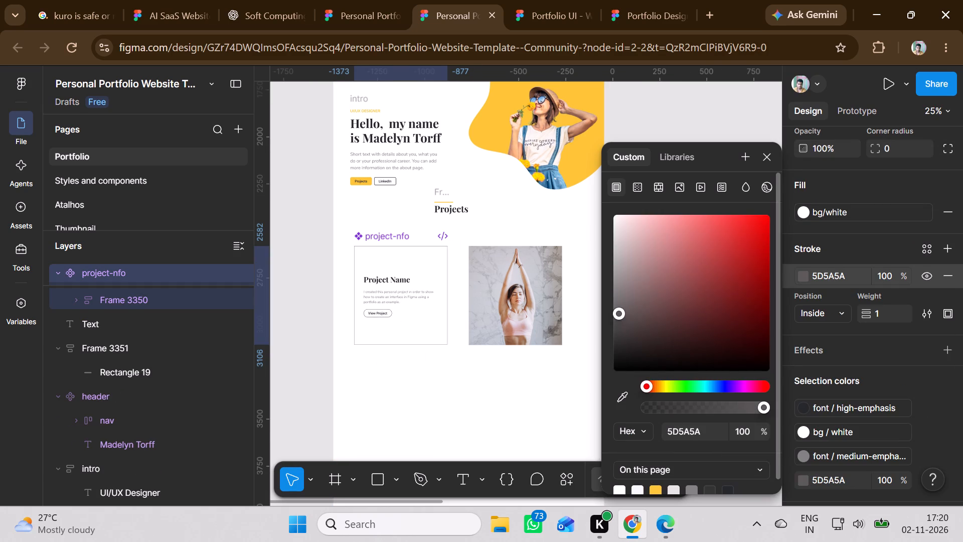
click(490, 383)
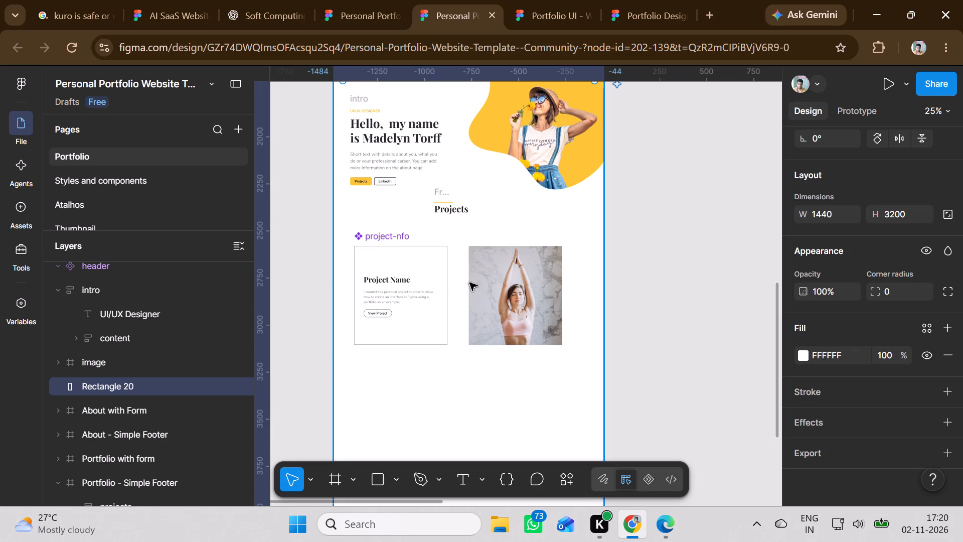
Move the project-nfo card closer to the yoga photo, leaving a narrow gap and keeping their top edges level.
drag(442, 269, 453, 270)
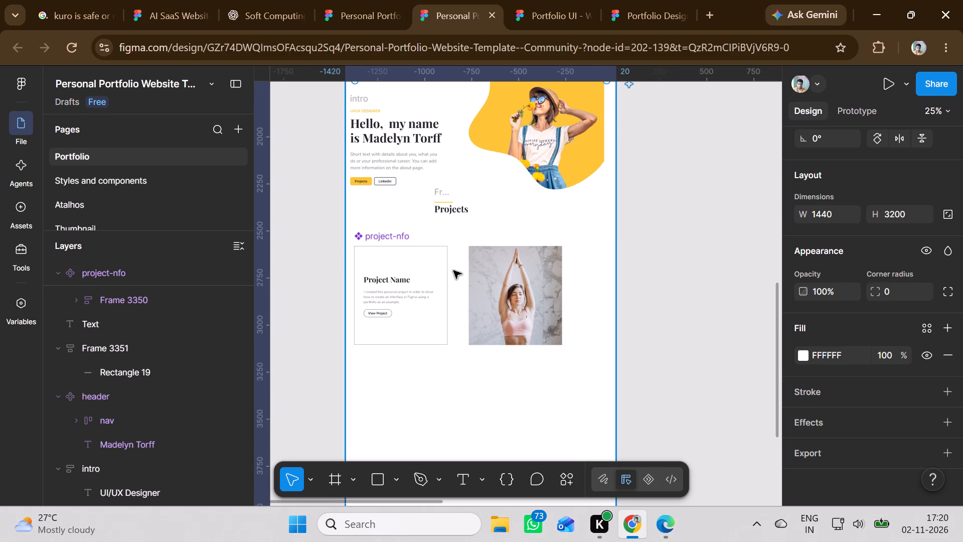
key(ctrl+z)
click(437, 274)
drag(437, 274, 449, 279)
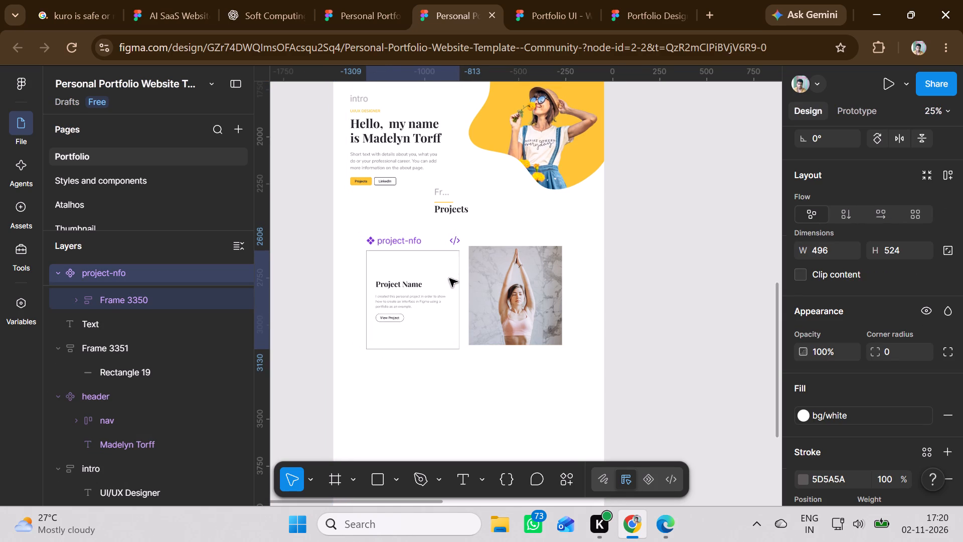
drag(449, 279, 452, 277)
click(459, 384)
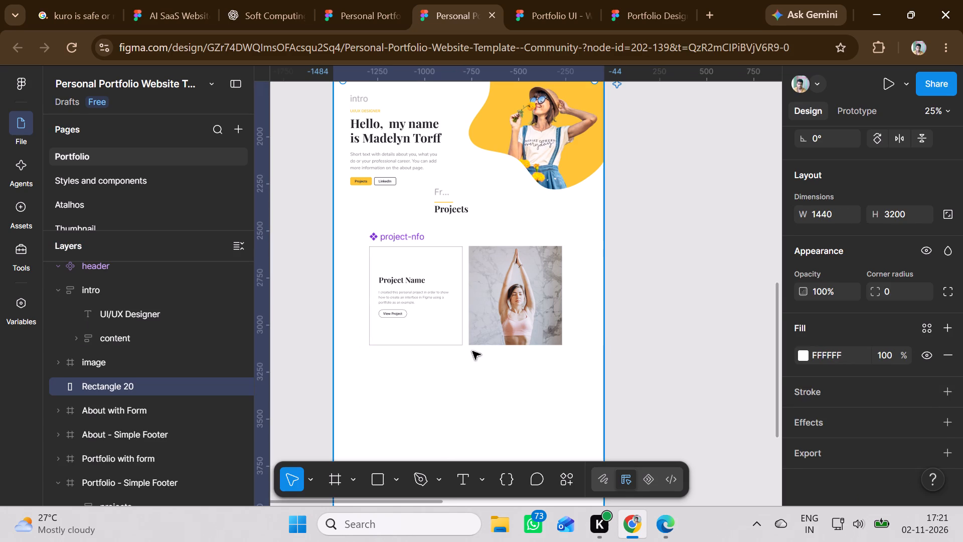
click(454, 339)
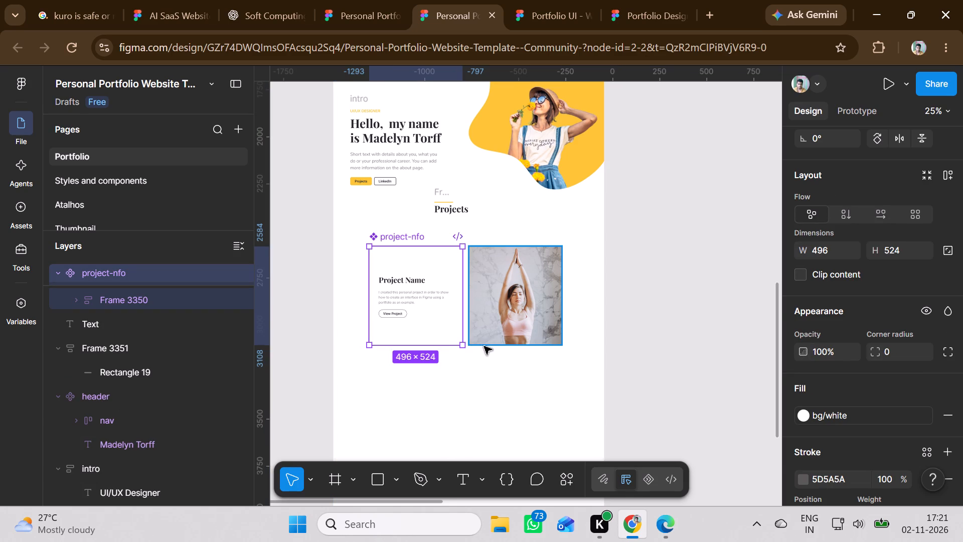
click(469, 379)
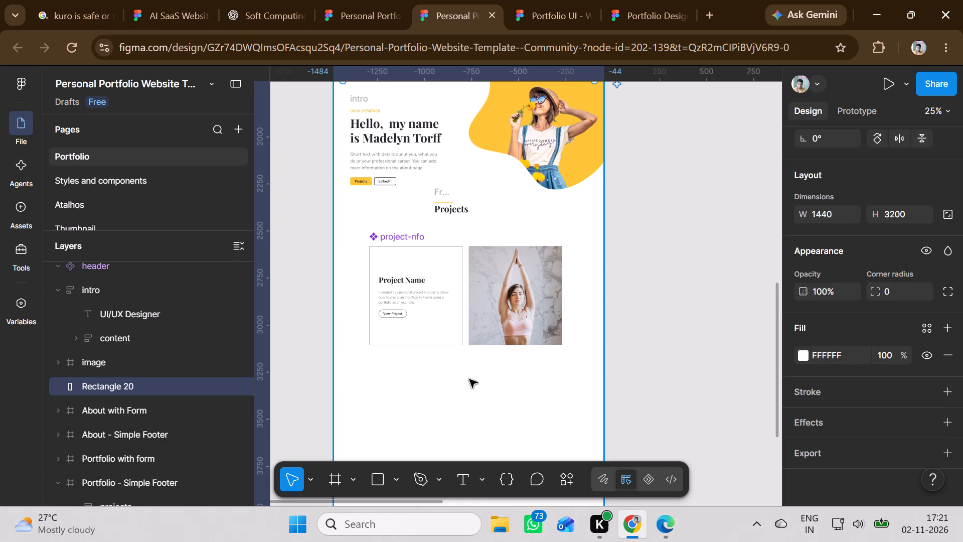
Move the calendar photo out of project2 onto the white section below the first project row and bring it to the front.
scroll(469, 379, up, 4)
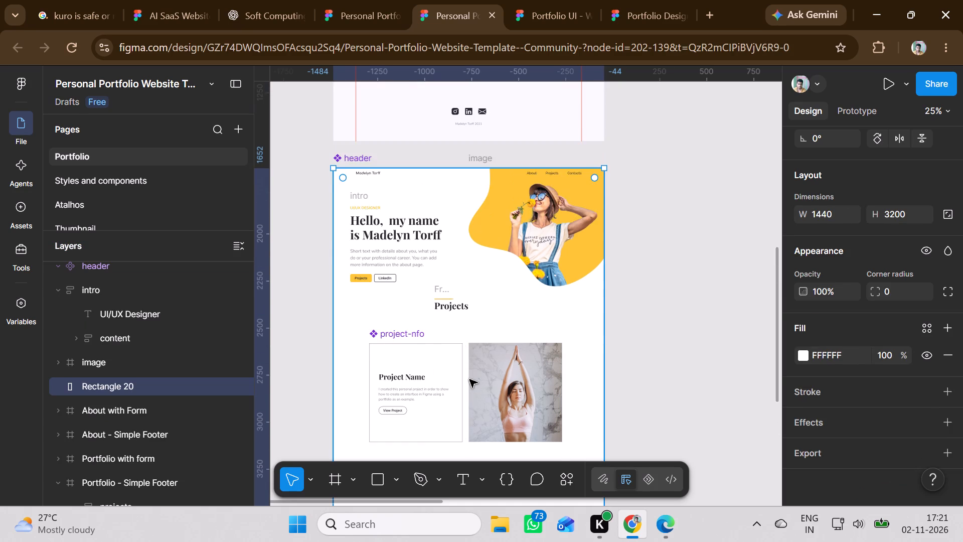
scroll(469, 379, up, 5)
scroll(469, 379, down, 1)
scroll(469, 379, up, 1)
scroll(469, 379, down, 1)
scroll(469, 379, up, 5)
click(401, 333)
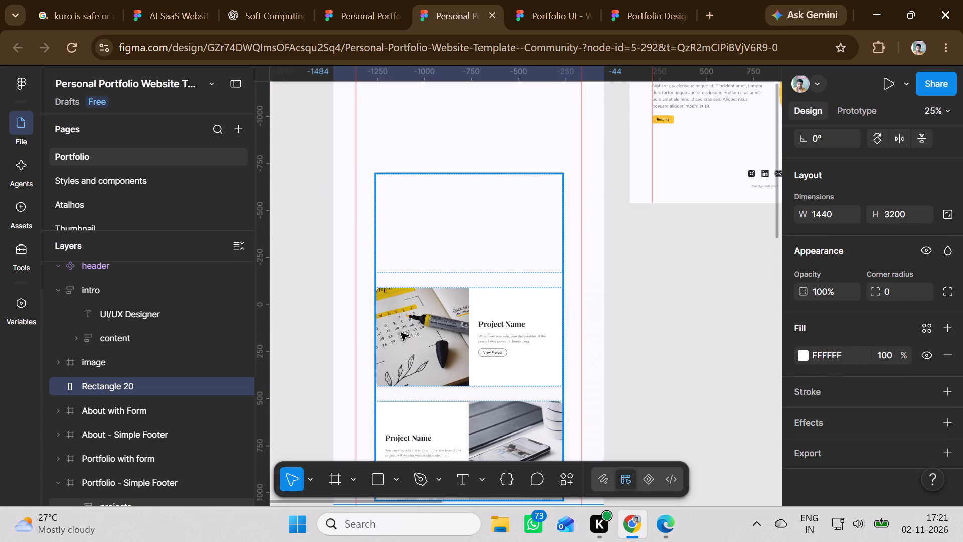
double_click(425, 338)
double_click(425, 338)
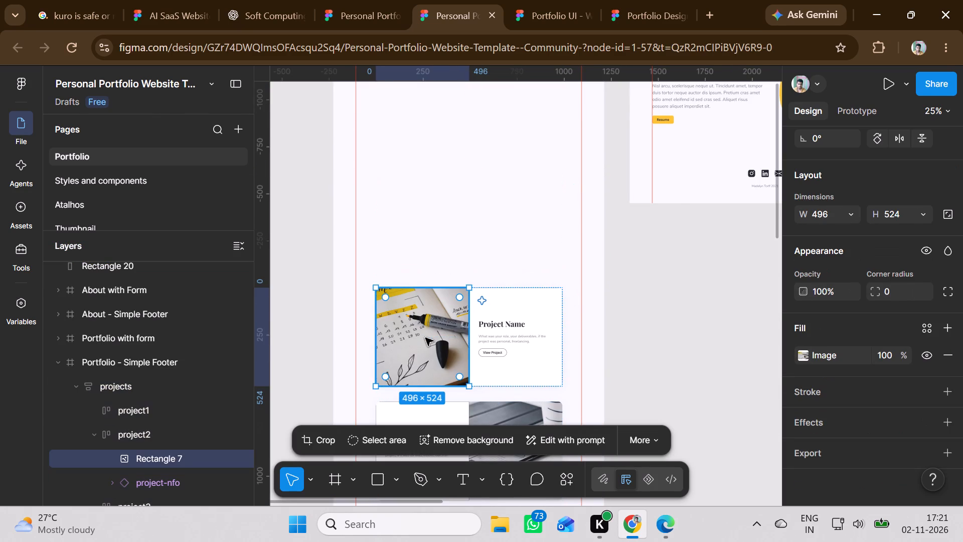
drag(425, 338, 426, 381)
scroll(428, 402, down, 16)
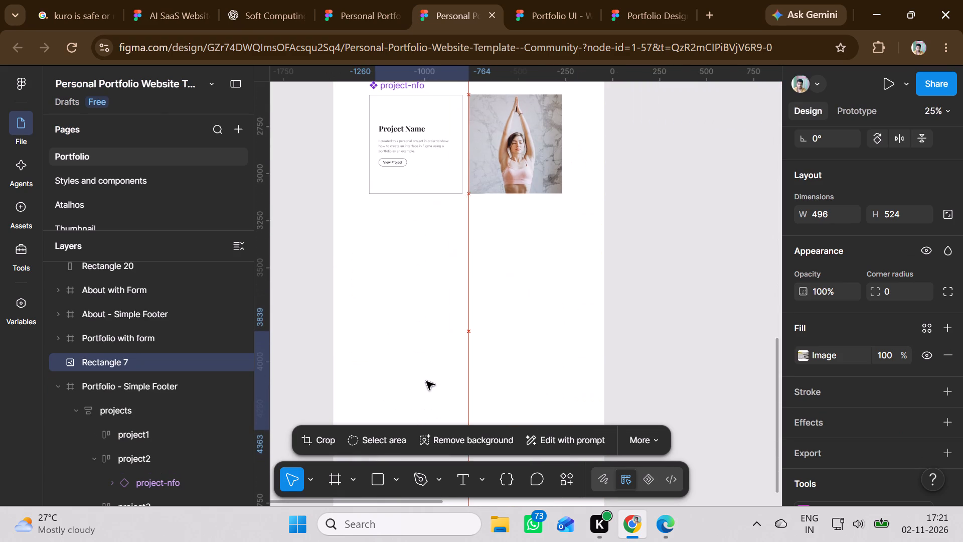
drag(426, 381, 426, 367)
right_click(426, 366)
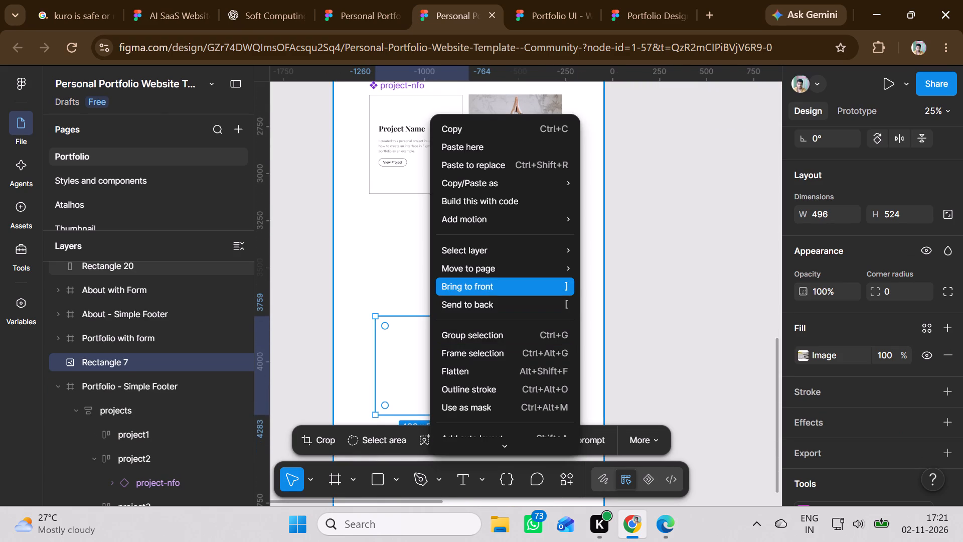
click(485, 290)
Move the project2 text card onto the white section beside the calendar photo and bring it to the front.
scroll(449, 300, up, 16)
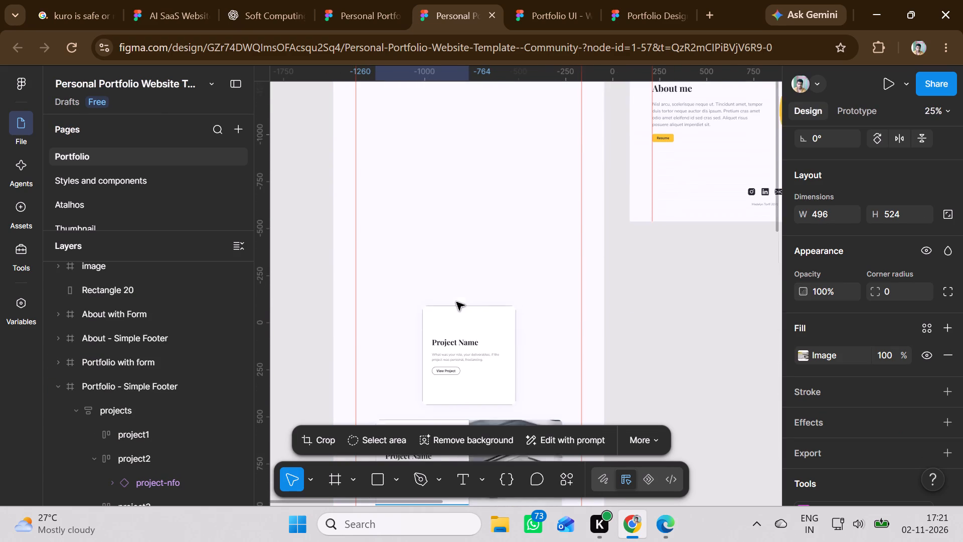
scroll(456, 302, up, 1)
scroll(476, 327, down, 4)
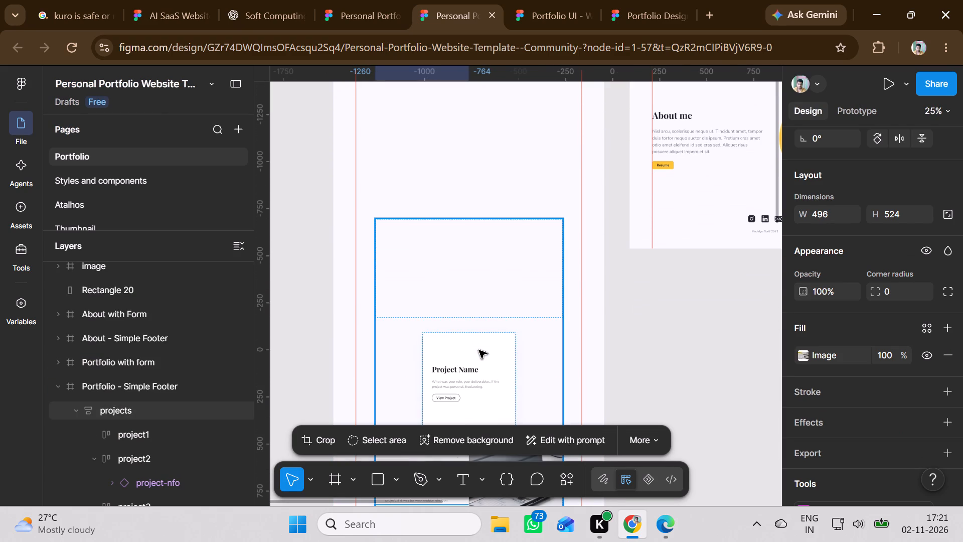
double_click(479, 350)
scroll(478, 351, down, 1)
drag(482, 342, 495, 371)
scroll(494, 382, down, 4)
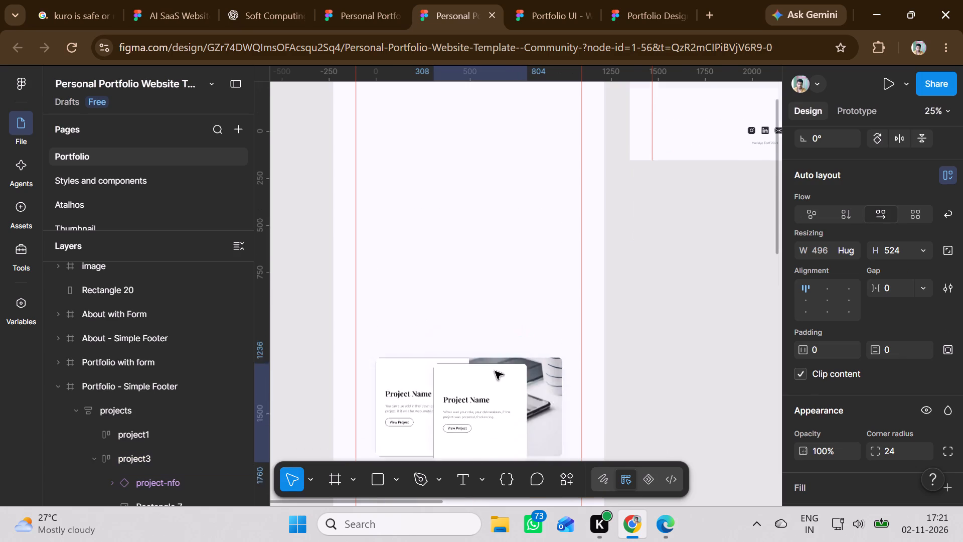
drag(495, 371, 492, 364)
scroll(494, 368, down, 5)
scroll(492, 366, up, 1)
scroll(492, 366, down, 7)
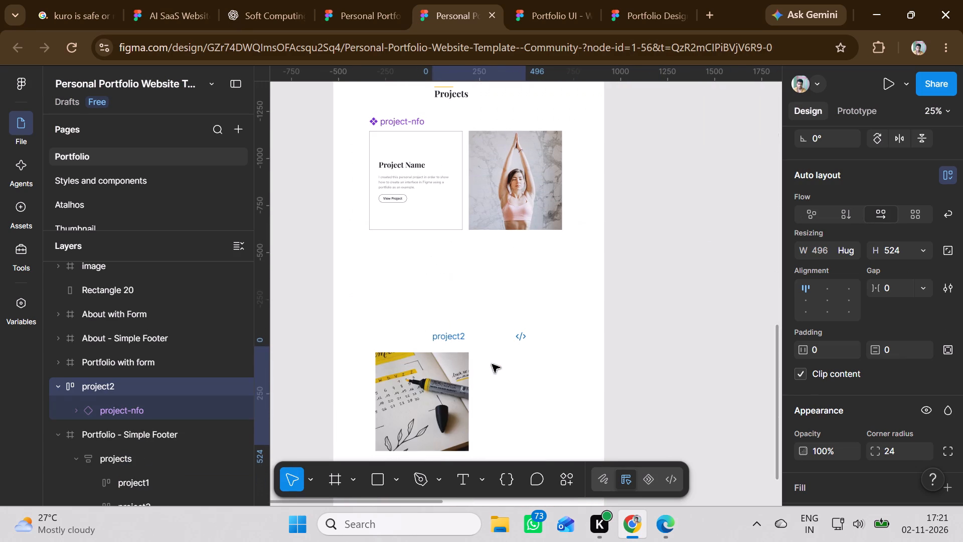
drag(492, 364, 529, 381)
right_click(520, 387)
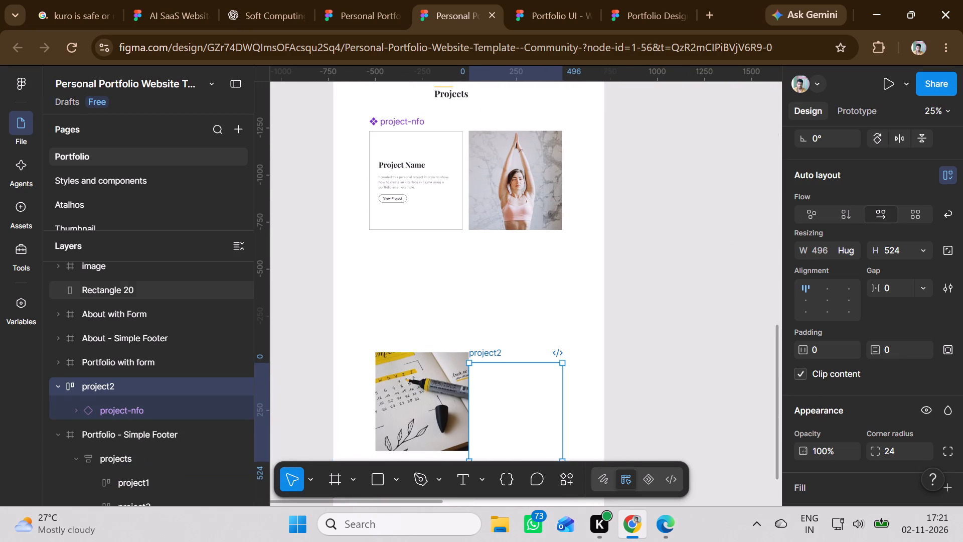
click(564, 287)
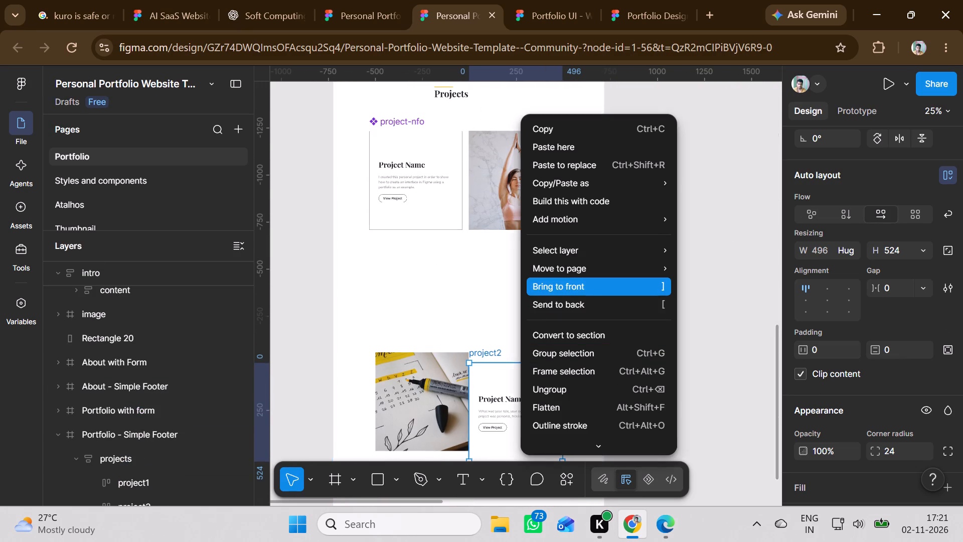
click(478, 315)
Move the calendar photo up beneath the first project-nfo card, aligned with the card's side edges.
click(418, 385)
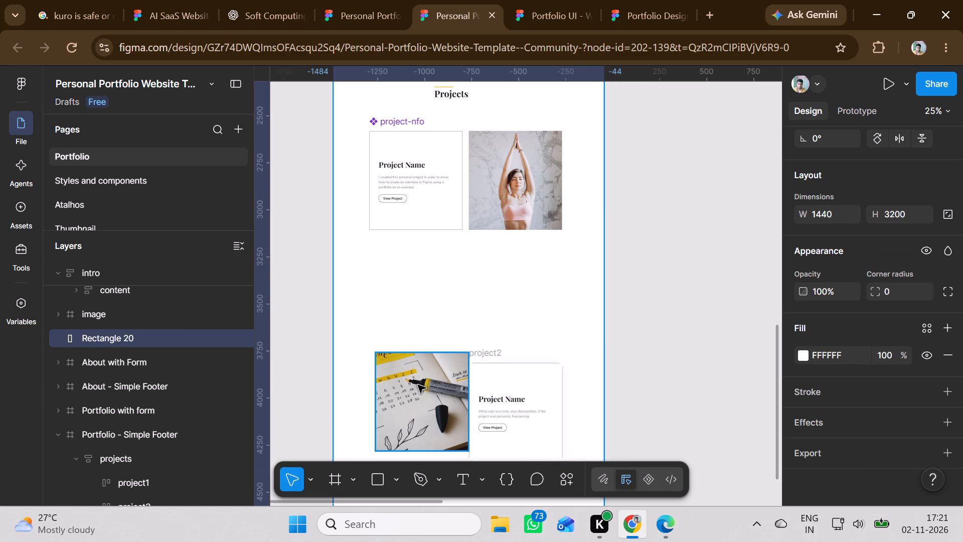
drag(415, 385, 407, 298)
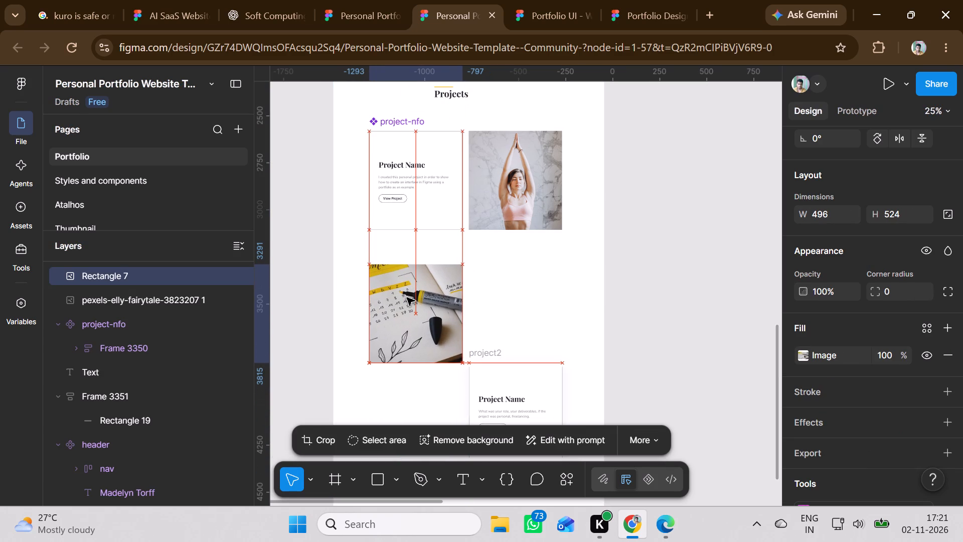
drag(407, 298, 407, 279)
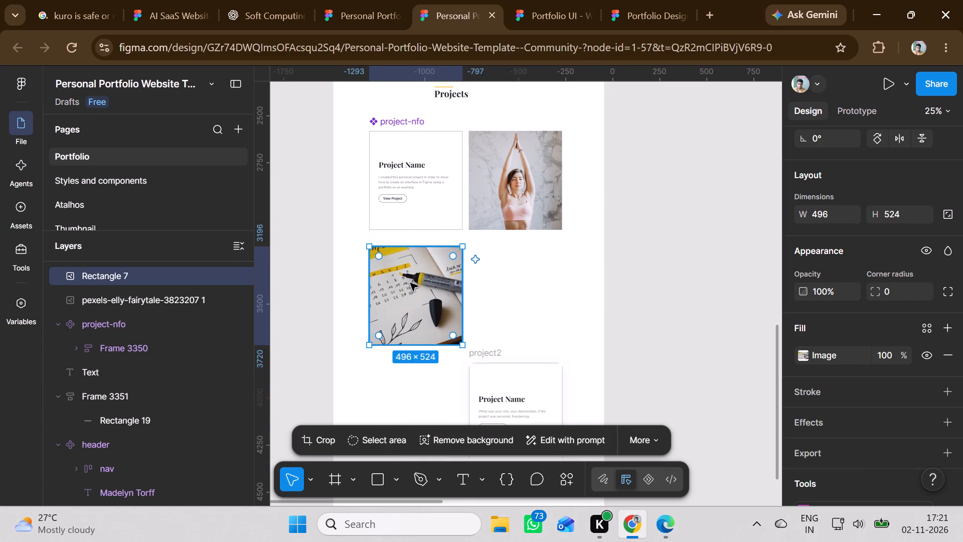
Move the project2 card up beneath the yoga photo, level with the calendar photo.
click(499, 388)
drag(499, 388, 500, 288)
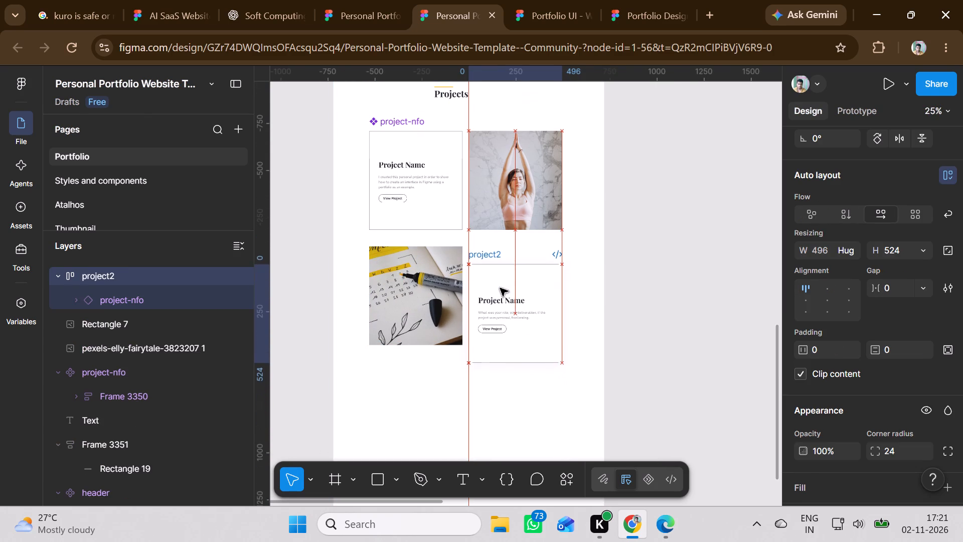
drag(500, 288, 502, 274)
click(515, 389)
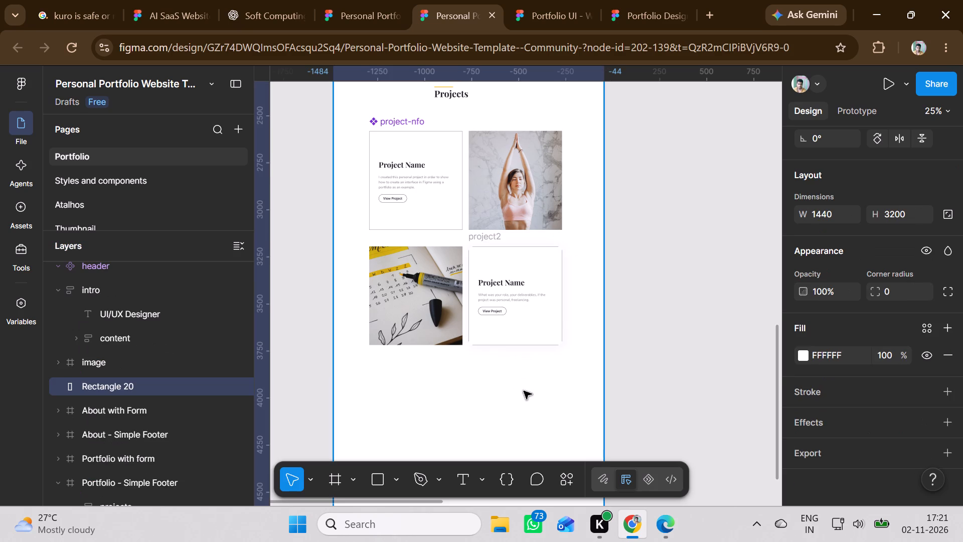
Move the project-nfo text card out of project3 onto the white section below the calendar photo and bring it to the front.
scroll(519, 384, down, 4)
scroll(514, 379, up, 5)
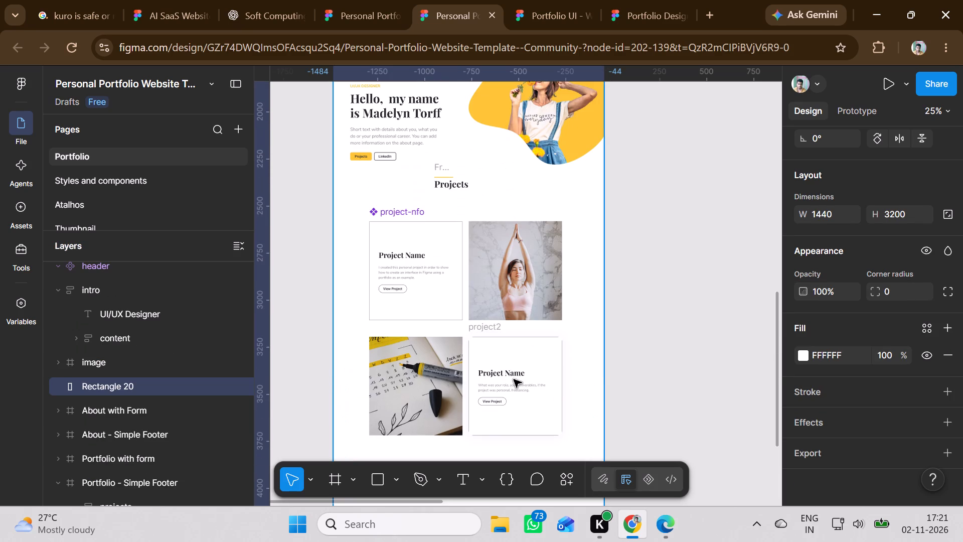
scroll(514, 379, up, 2)
scroll(514, 379, down, 1)
scroll(514, 379, up, 3)
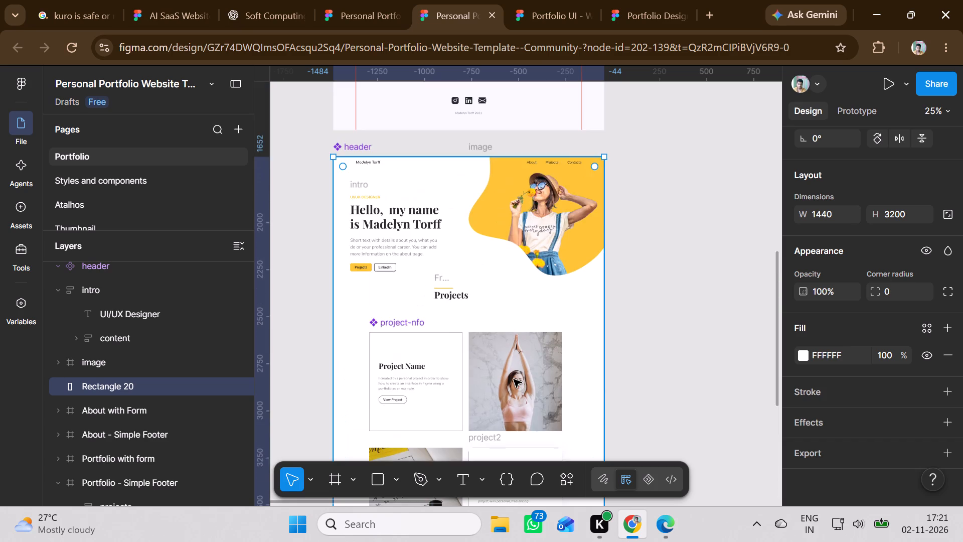
scroll(514, 379, up, 7)
scroll(514, 379, down, 1)
scroll(514, 379, up, 1)
click(449, 168)
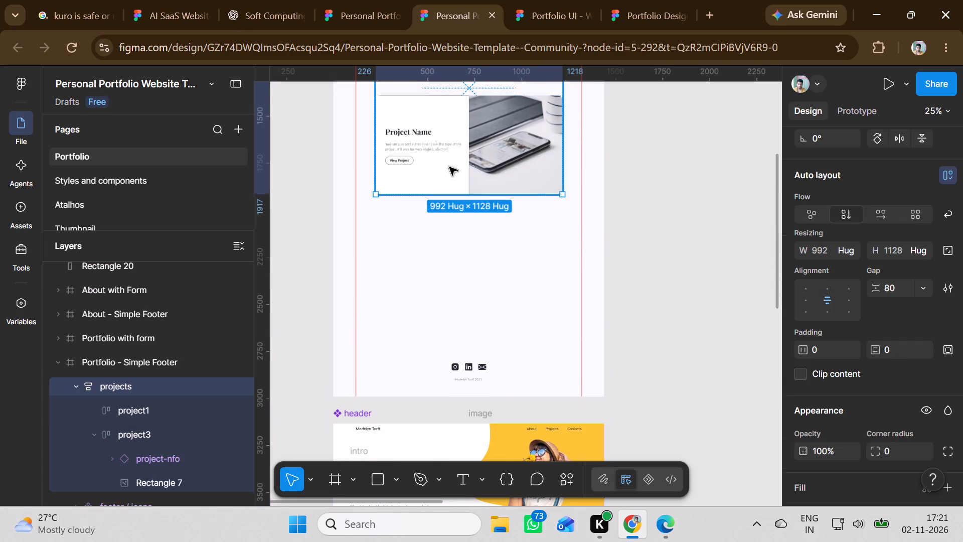
double_click(449, 167)
double_click(430, 179)
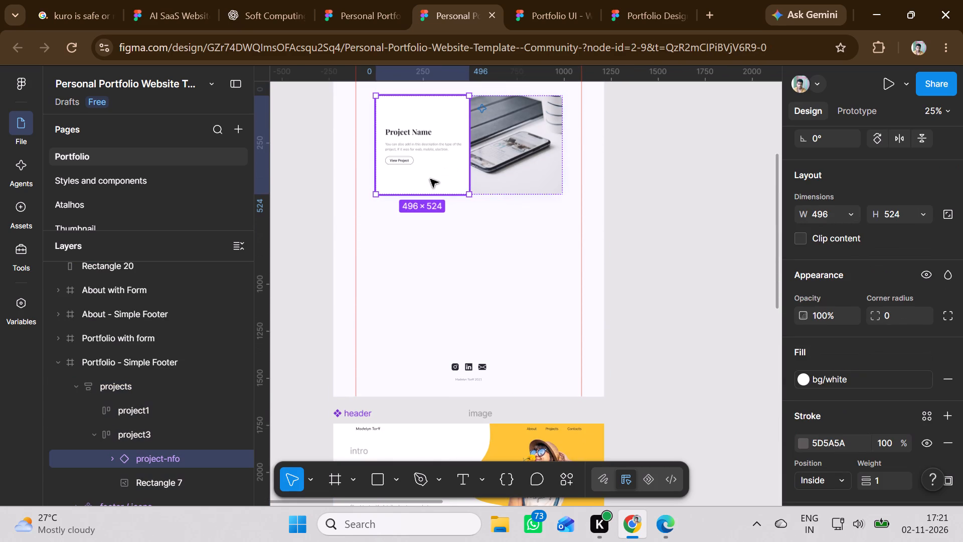
drag(430, 179, 432, 270)
scroll(432, 269, down, 10)
scroll(432, 269, up, 1)
scroll(432, 269, down, 6)
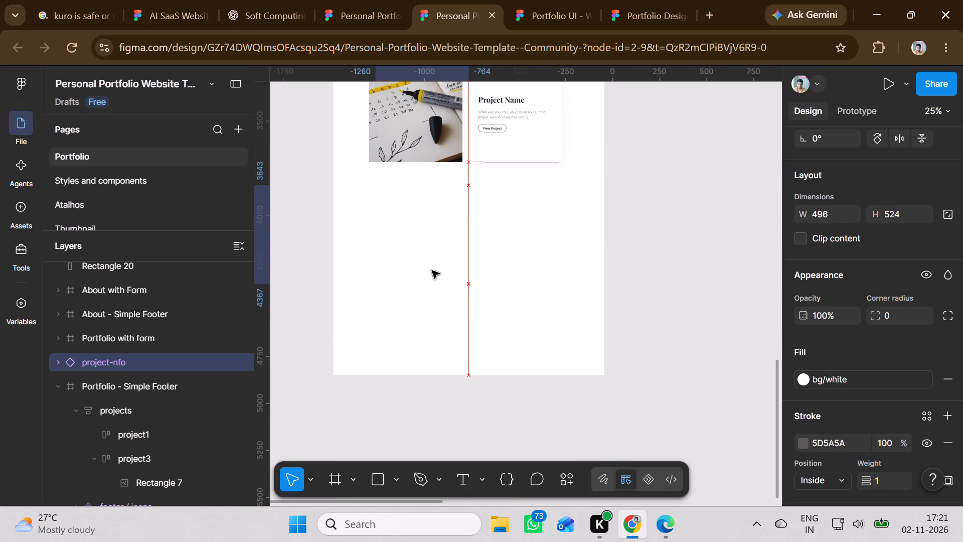
drag(432, 270, 430, 281)
right_click(426, 275)
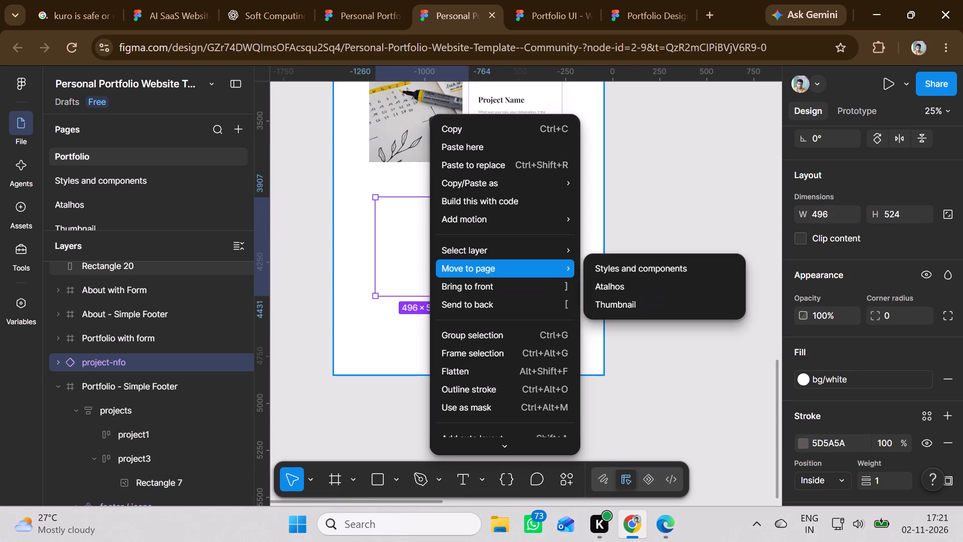
click(465, 291)
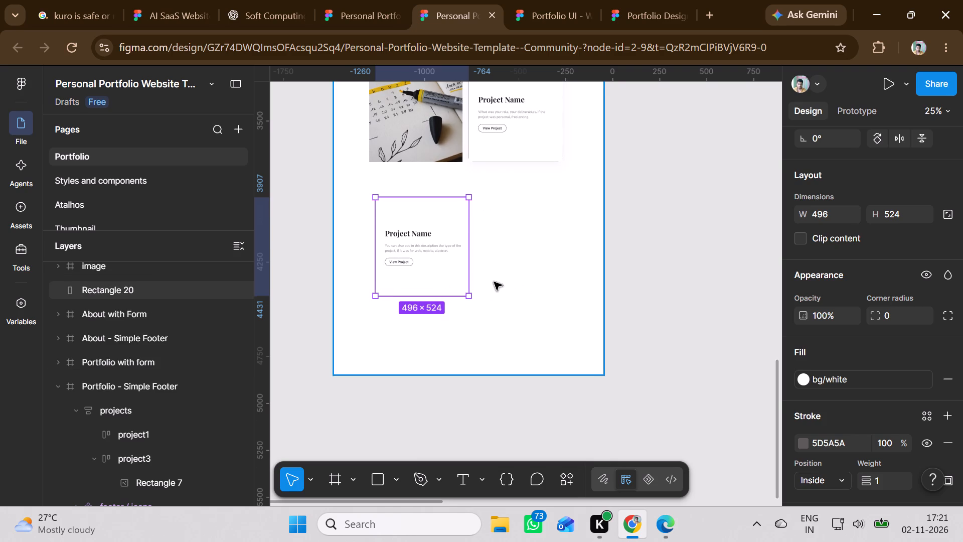
Move the project3 frame with the phone photo onto the white section beside the third text card and bring it to the front.
scroll(494, 282, up, 14)
double_click(502, 240)
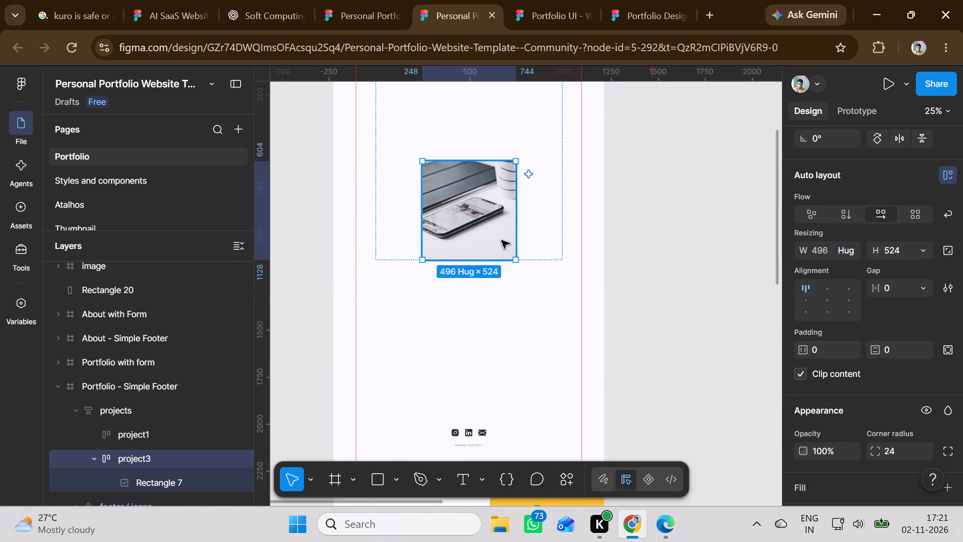
drag(476, 243, 481, 323)
scroll(481, 323, down, 15)
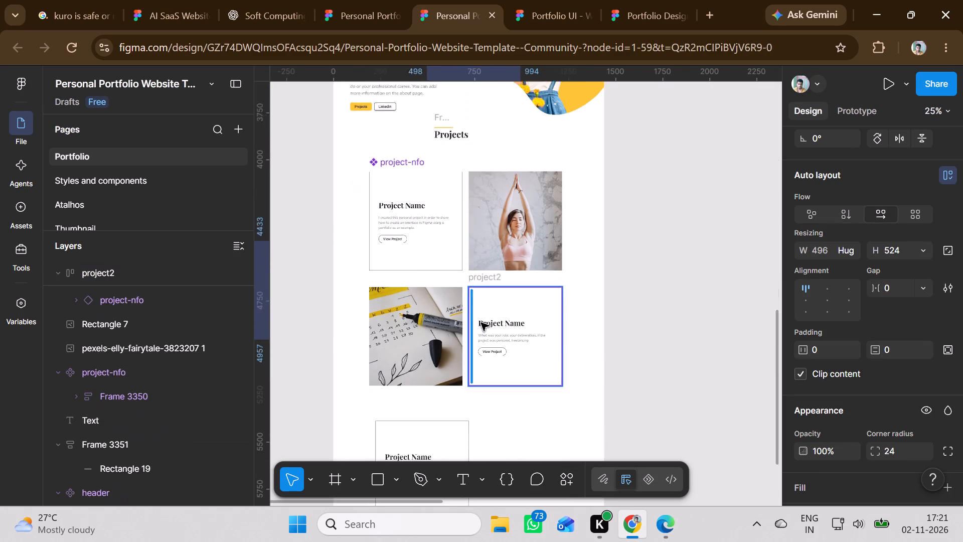
drag(481, 323, 542, 314)
scroll(481, 323, down, 3)
right_click(531, 317)
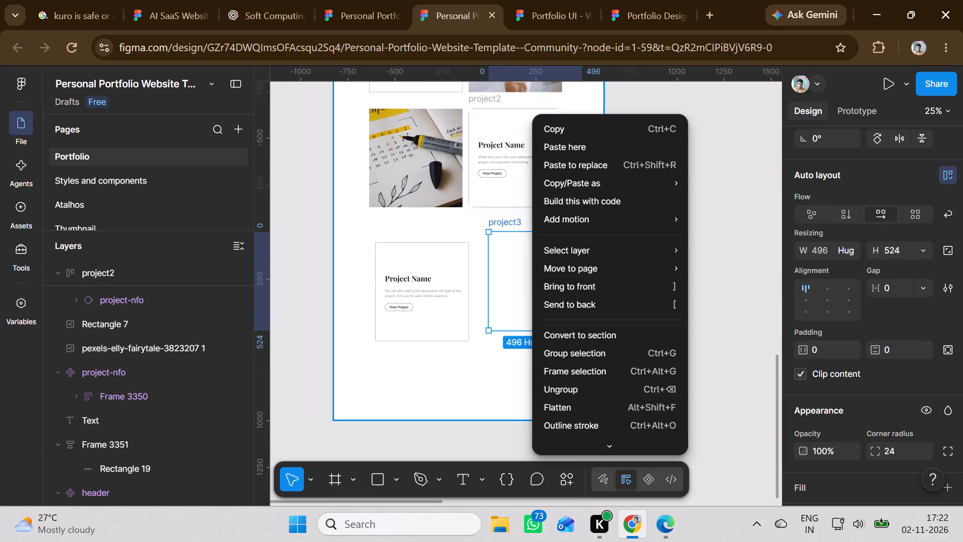
click(568, 291)
click(497, 364)
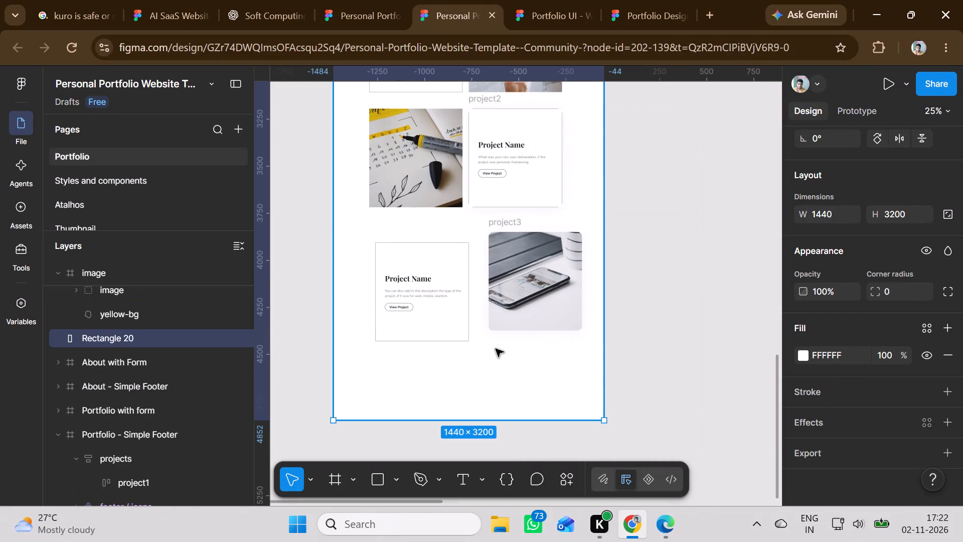
Move the third project-nfo card up beneath the calendar photo, aligning their side edges and leaving a small gap.
click(448, 319)
drag(446, 318, 442, 296)
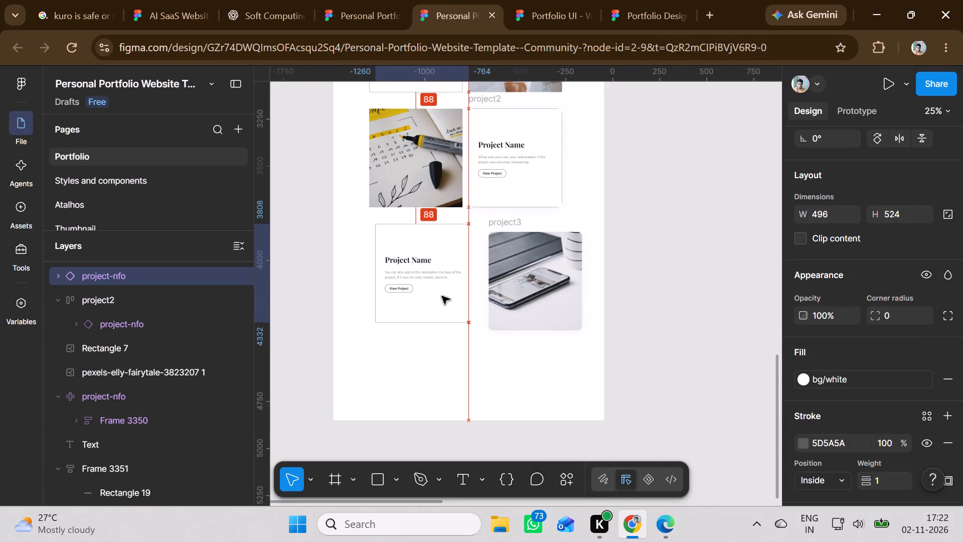
drag(442, 296, 440, 295)
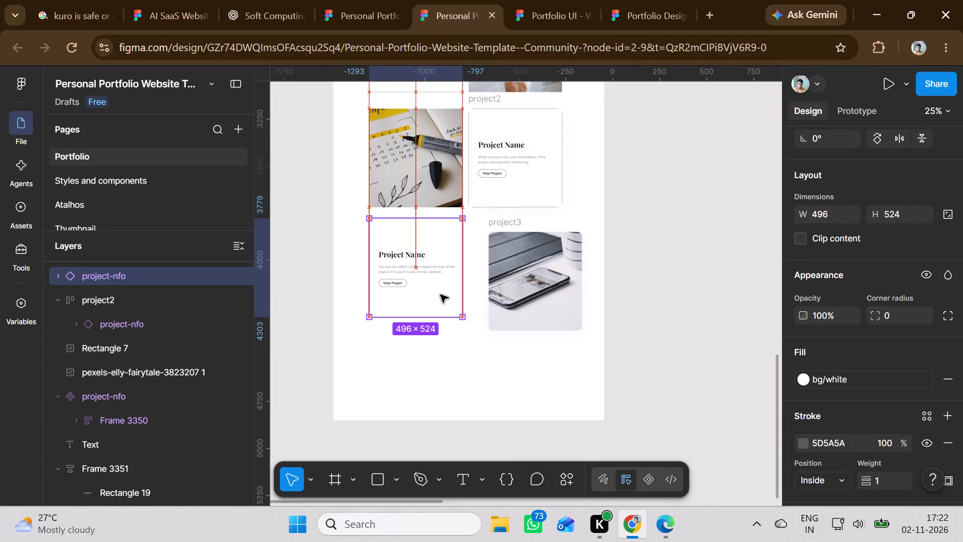
drag(440, 295, 439, 290)
Move the project3 phone photo up beneath the project2 card, level with the third project-nfo text card.
click(509, 298)
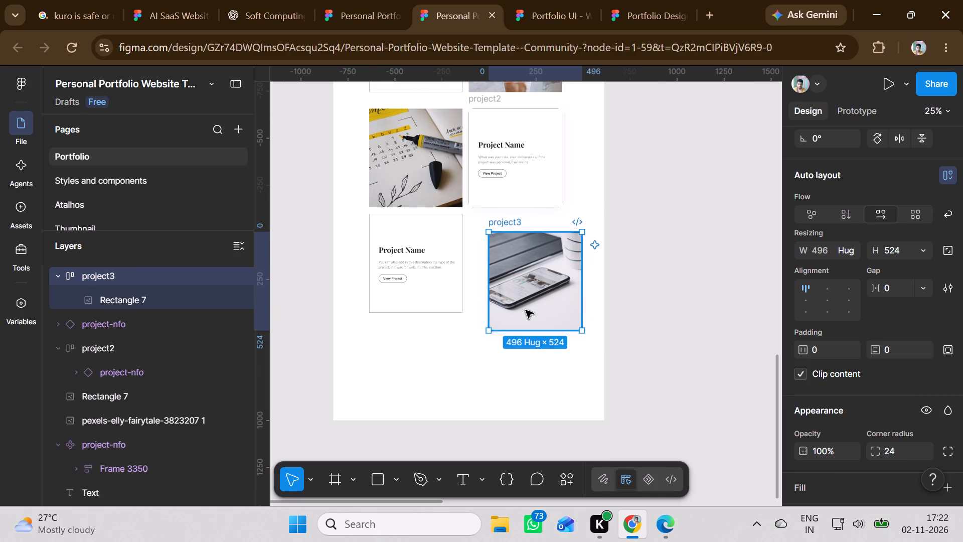
drag(526, 310, 508, 293)
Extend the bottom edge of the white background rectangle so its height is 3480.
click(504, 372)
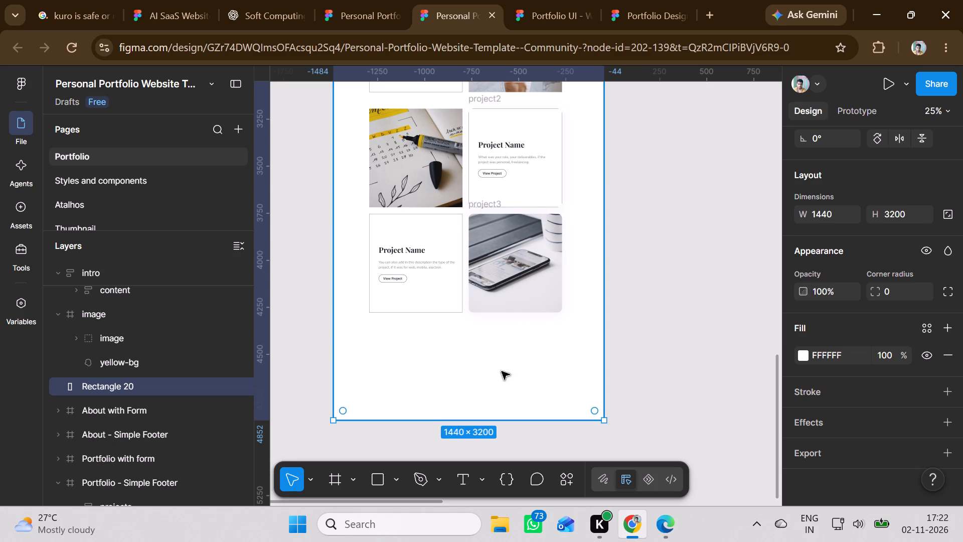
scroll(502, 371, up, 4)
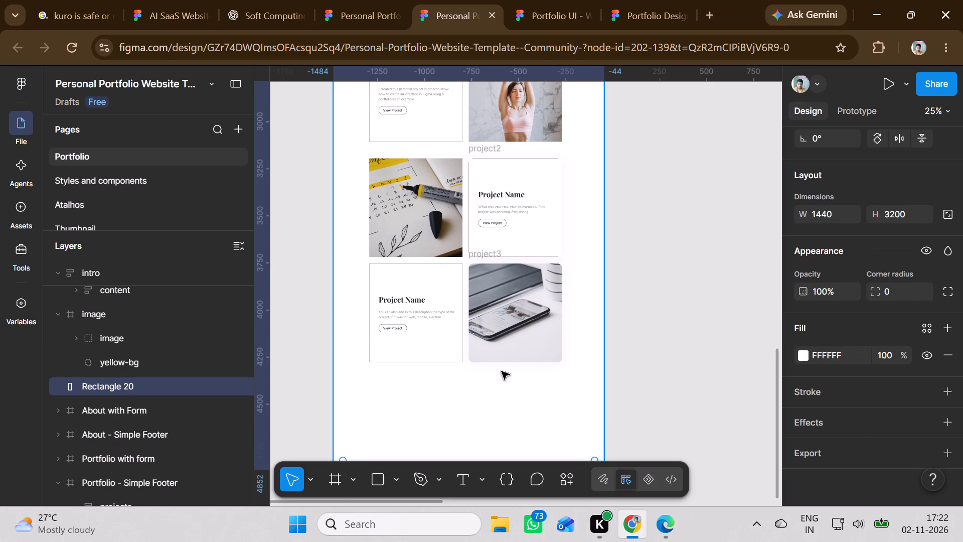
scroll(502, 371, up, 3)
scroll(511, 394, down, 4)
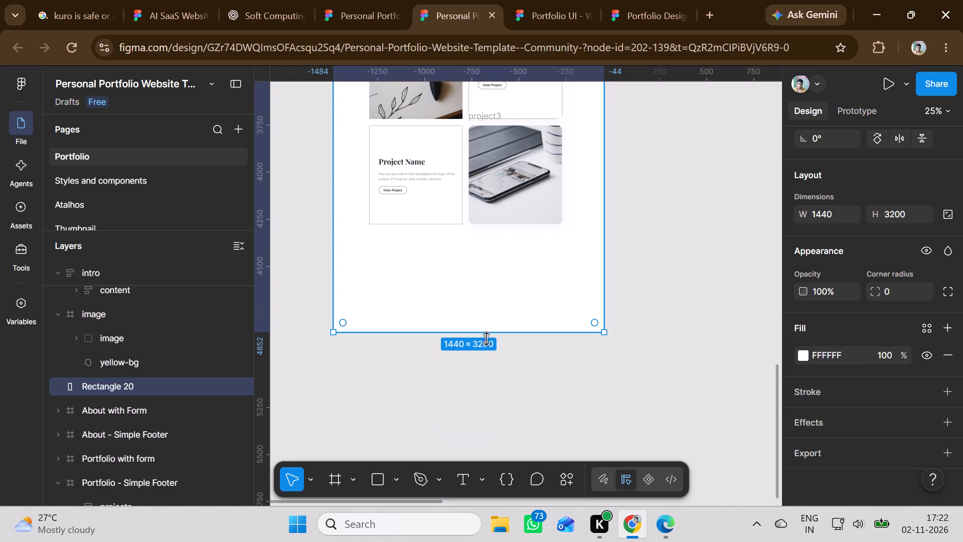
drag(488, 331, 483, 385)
Move the footer icons from the Portfolio - Simple Footer frame onto the white section below the project cards and bring them to the front.
scroll(501, 349, up, 4)
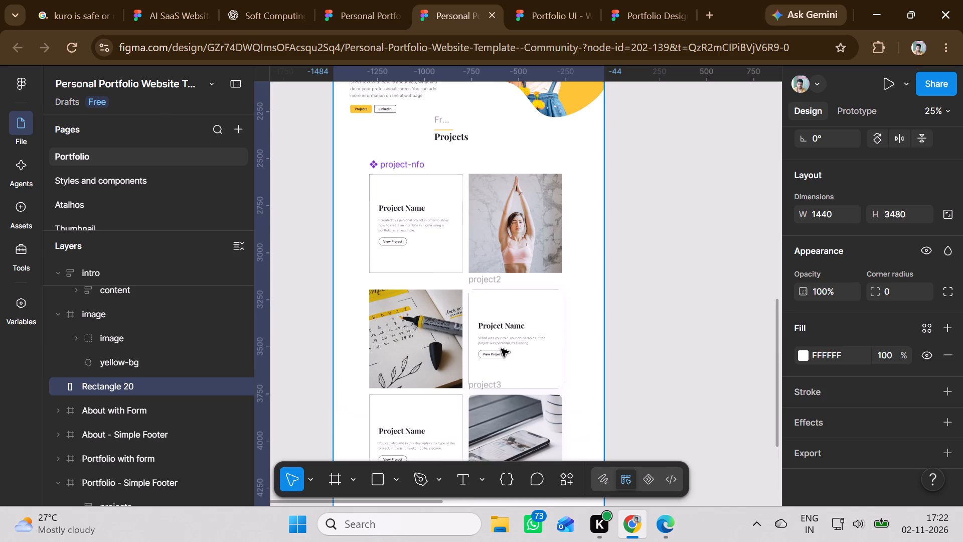
scroll(501, 349, up, 7)
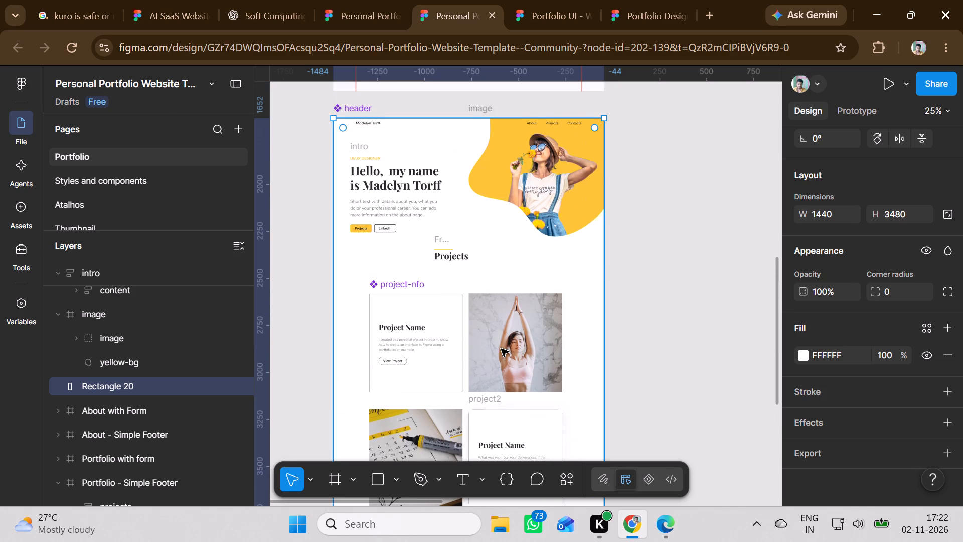
scroll(501, 349, up, 5)
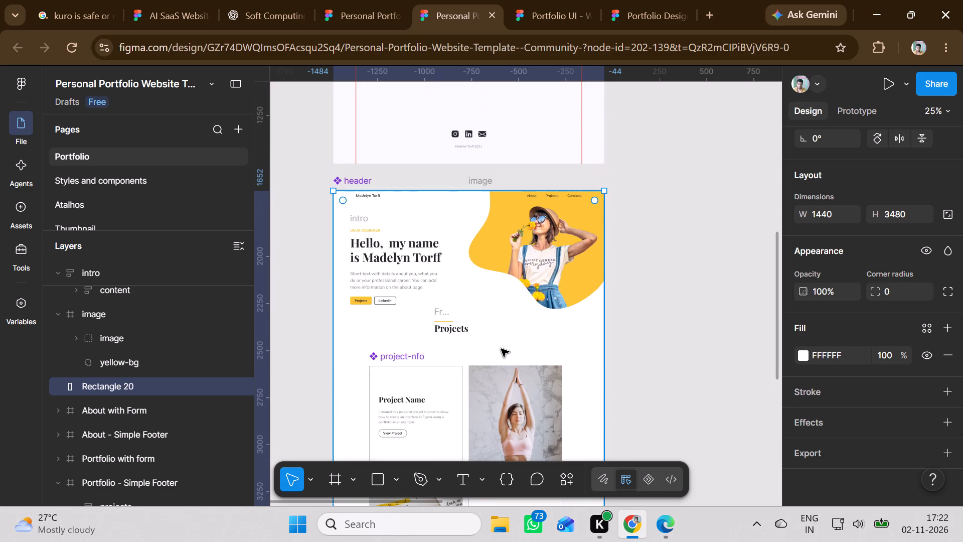
scroll(501, 349, up, 4)
click(478, 315)
drag(478, 315, 477, 350)
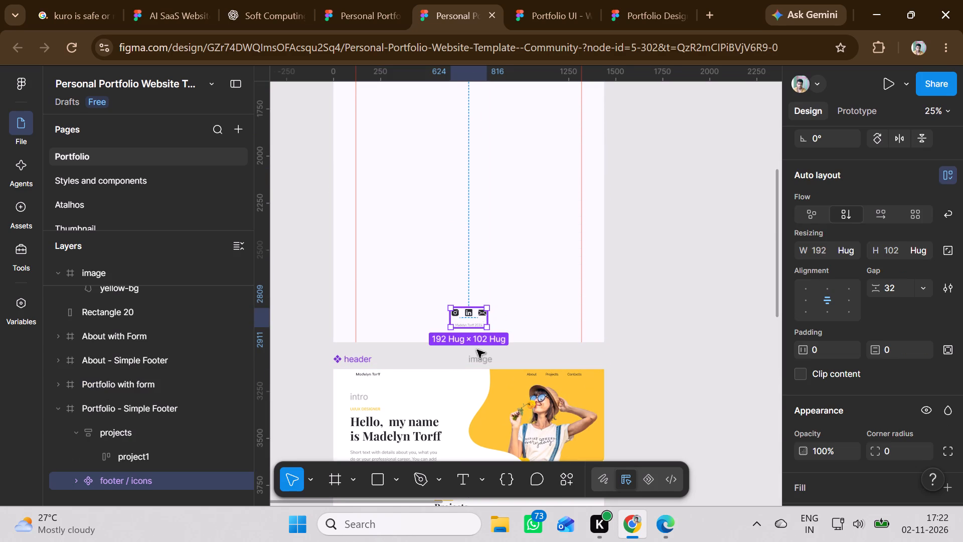
drag(477, 350, 477, 370)
scroll(477, 370, down, 9)
scroll(477, 370, up, 1)
scroll(477, 370, down, 11)
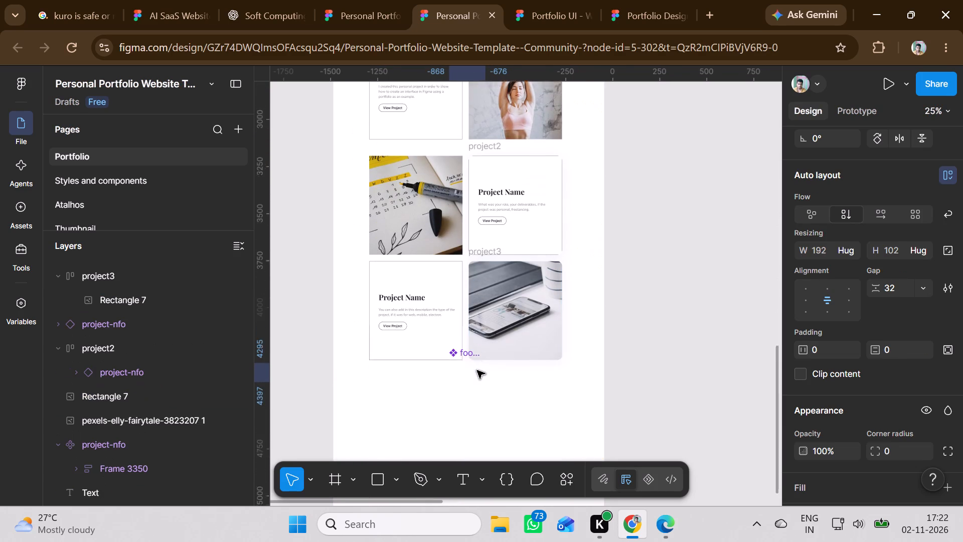
drag(477, 370, 478, 392)
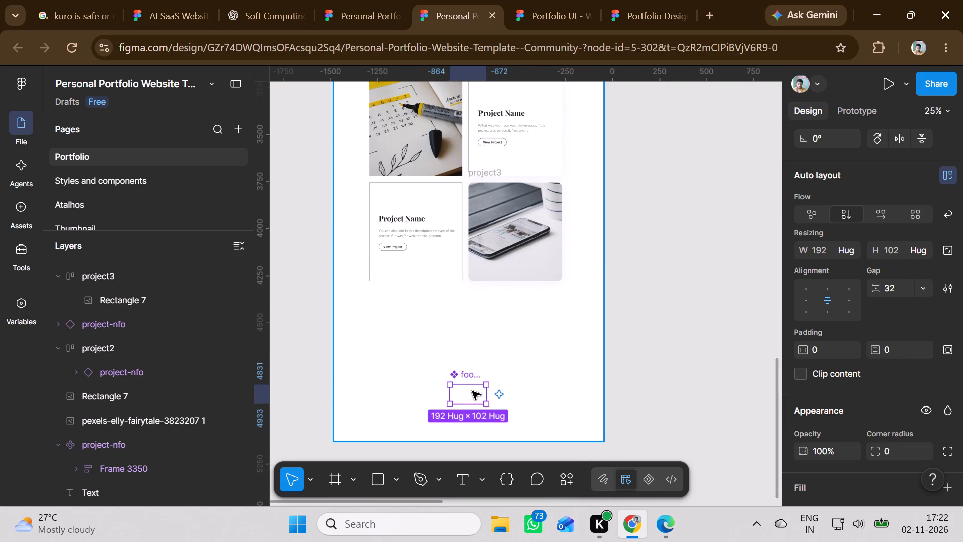
right_click(473, 396)
click(513, 268)
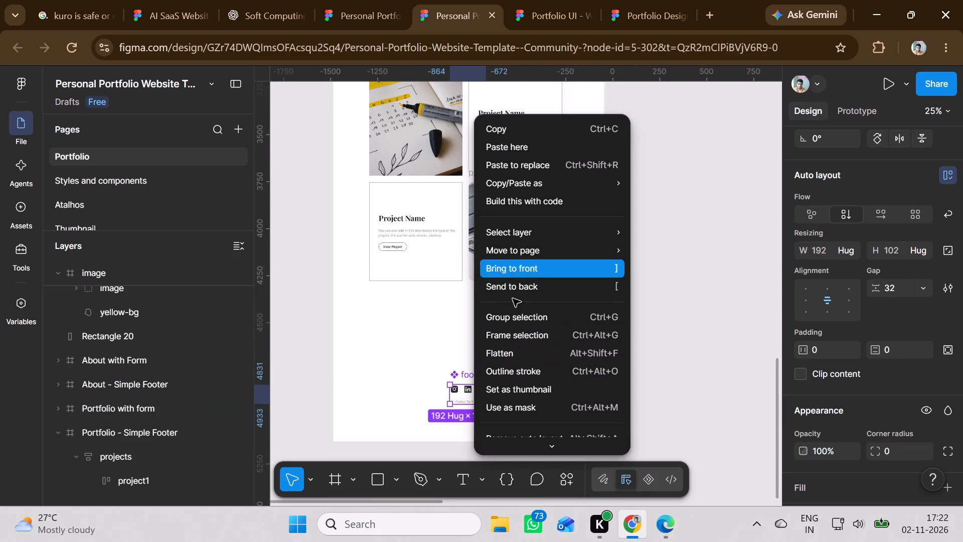
click(524, 384)
Move the footer icons up closer to the last row of projects, centred on the white section.
click(477, 395)
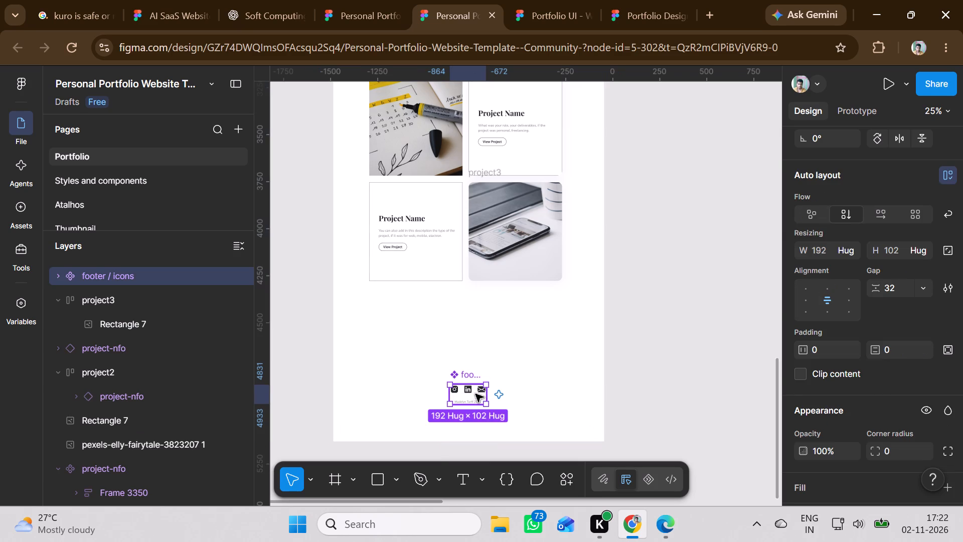
drag(475, 394, 477, 364)
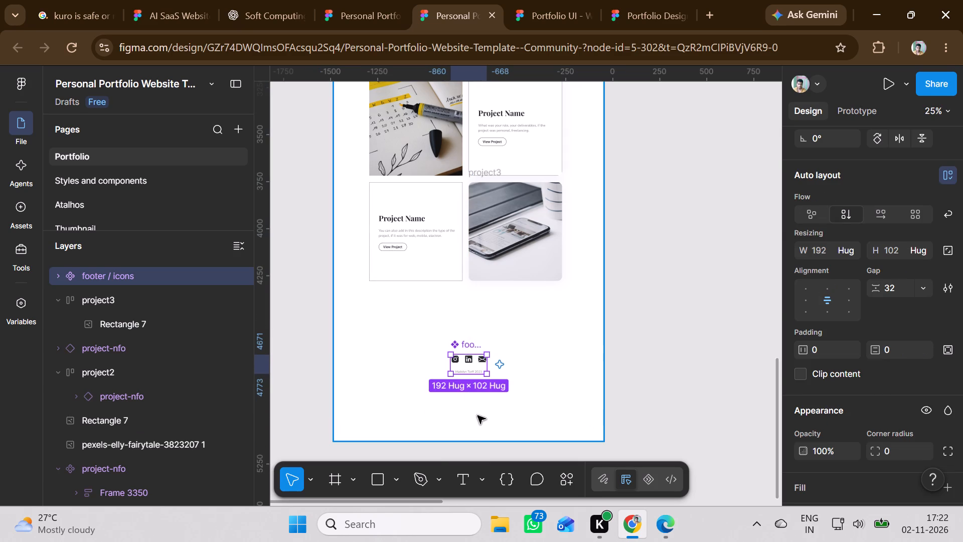
Shorten the white background rectangle to a height of 3121 so its bottom edge meets the bottom of the footer icons.
click(477, 437)
drag(477, 439, 478, 379)
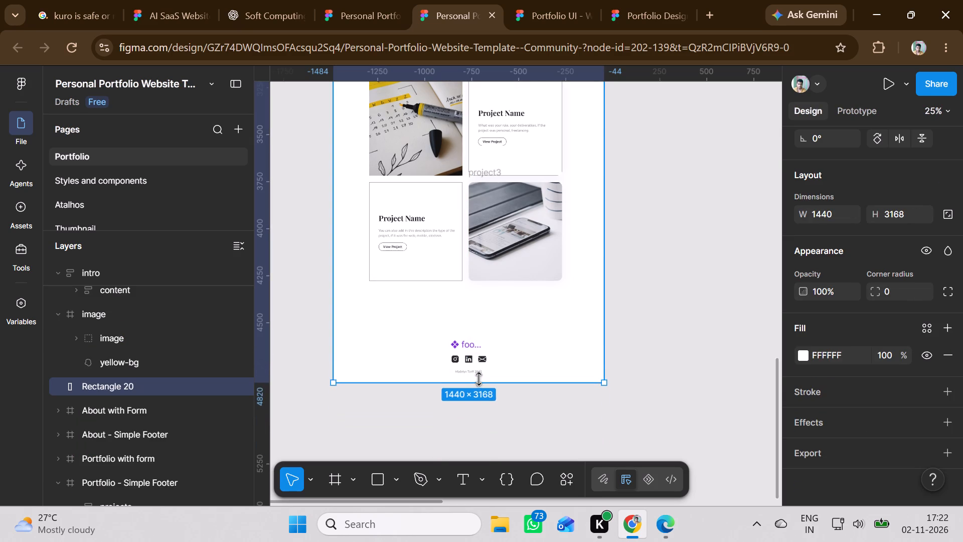
drag(478, 379, 478, 377)
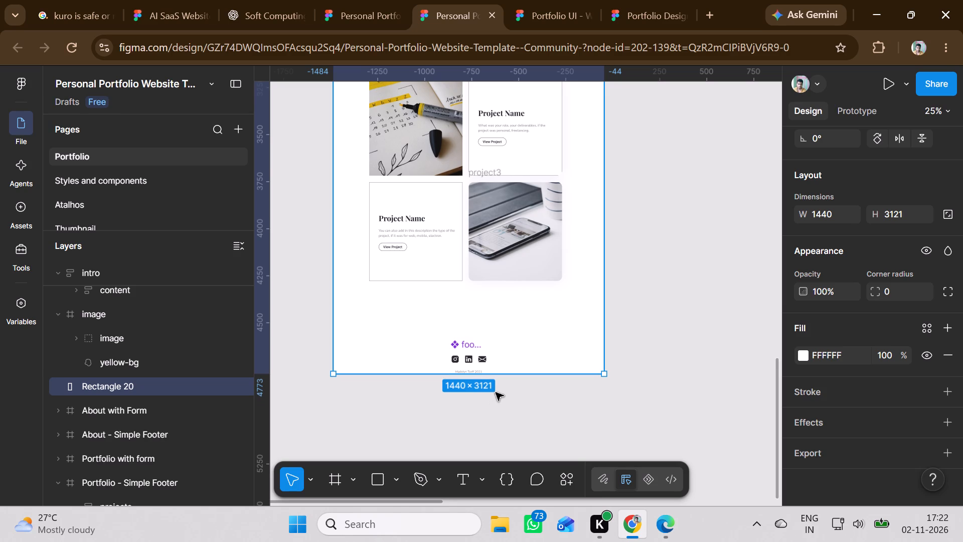
Draw a 1440 × 880 rectangle below the About - Simple Footer frame, aligned with the frame's side edges.
scroll(496, 392, up, 3)
click(435, 498)
drag(435, 498, 551, 508)
scroll(554, 354, up, 17)
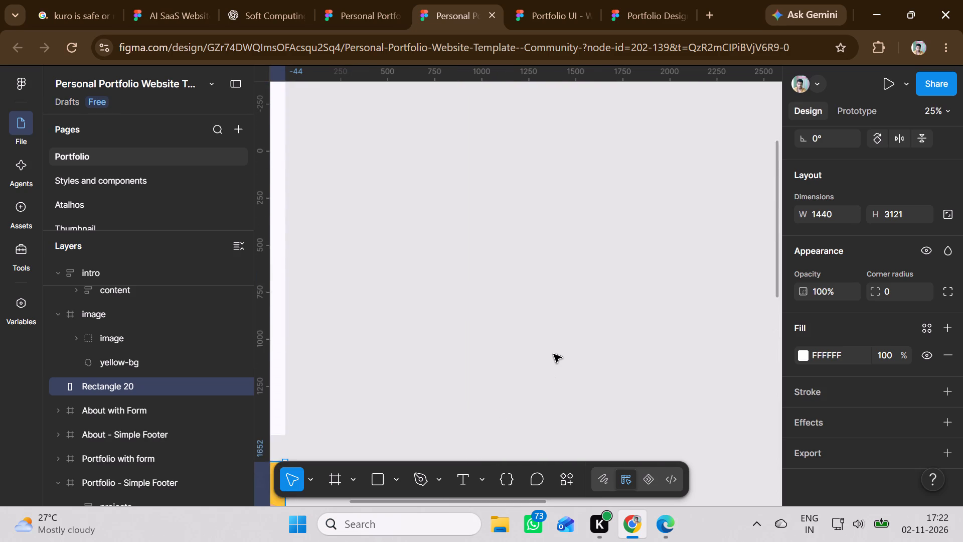
scroll(554, 354, up, 3)
scroll(514, 344, down, 2)
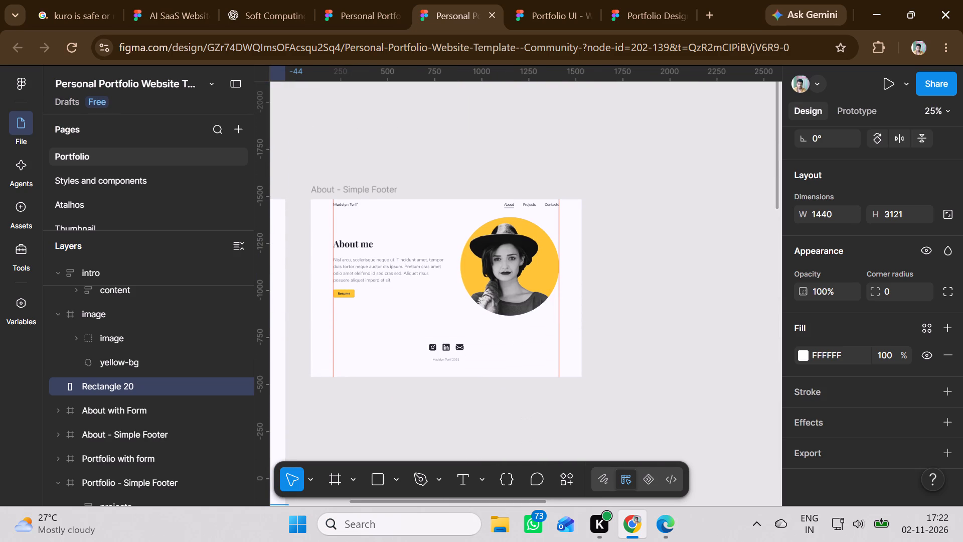
drag(516, 502, 503, 503)
scroll(540, 393, down, 3)
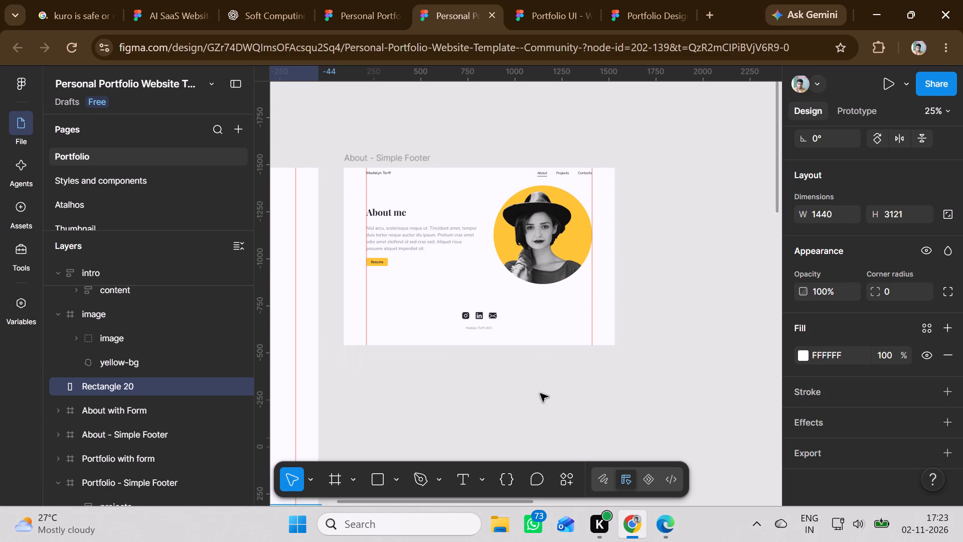
scroll(540, 393, down, 3)
click(384, 480)
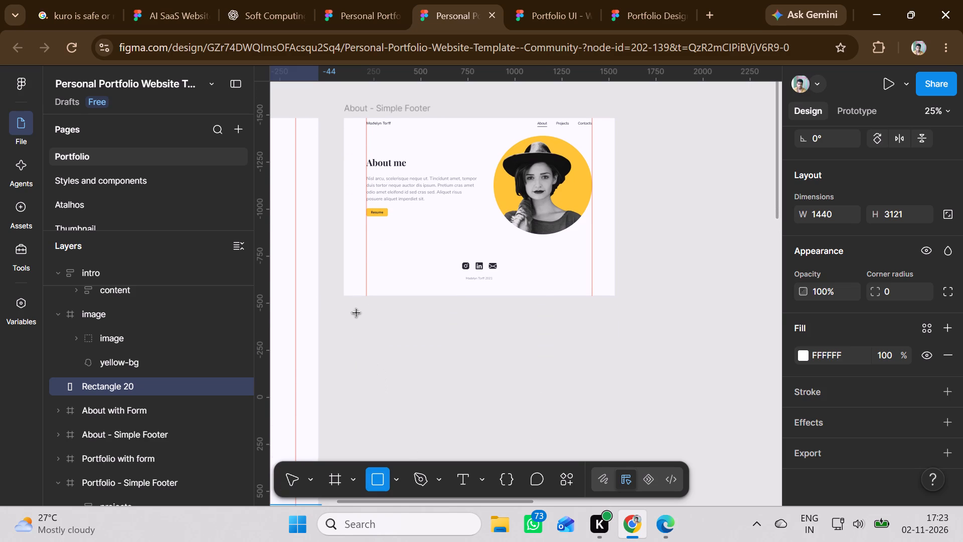
drag(346, 311, 619, 469)
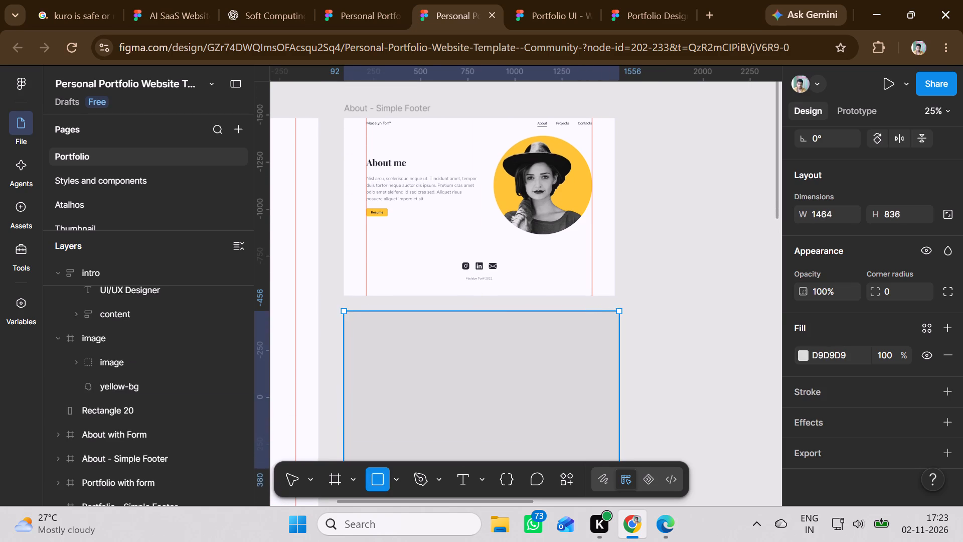
drag(619, 469, 613, 476)
click(613, 476)
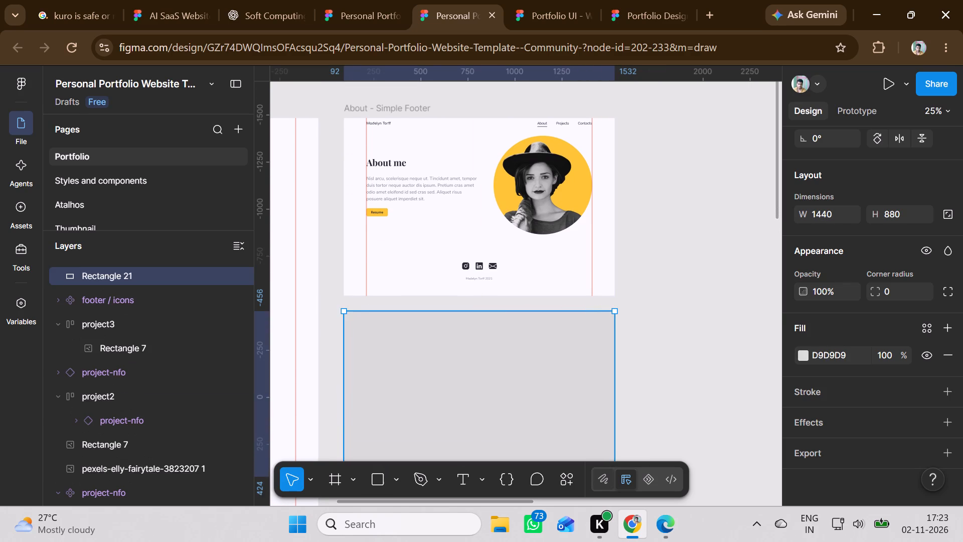
Change the new rectangle's fill colour to white (FFFFFF).
click(341, 369)
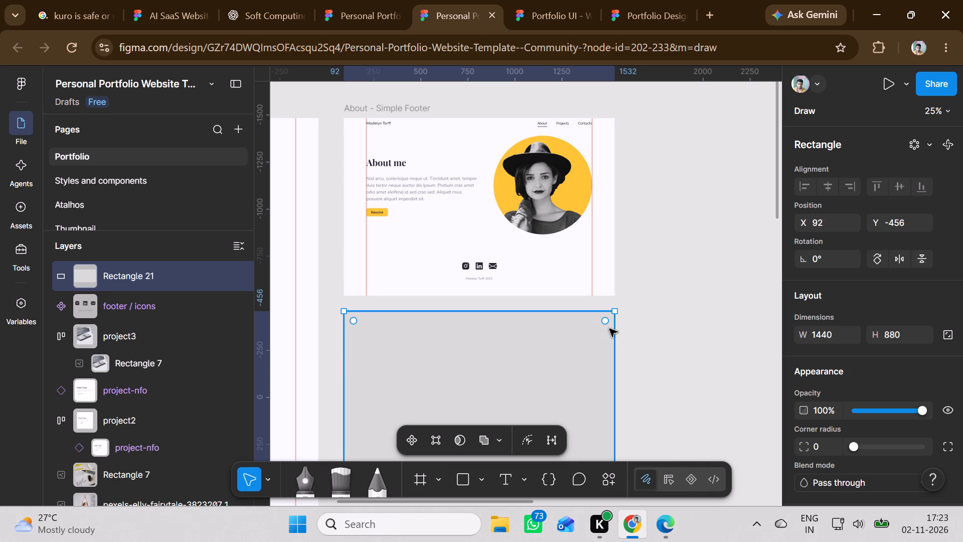
click(649, 333)
click(578, 369)
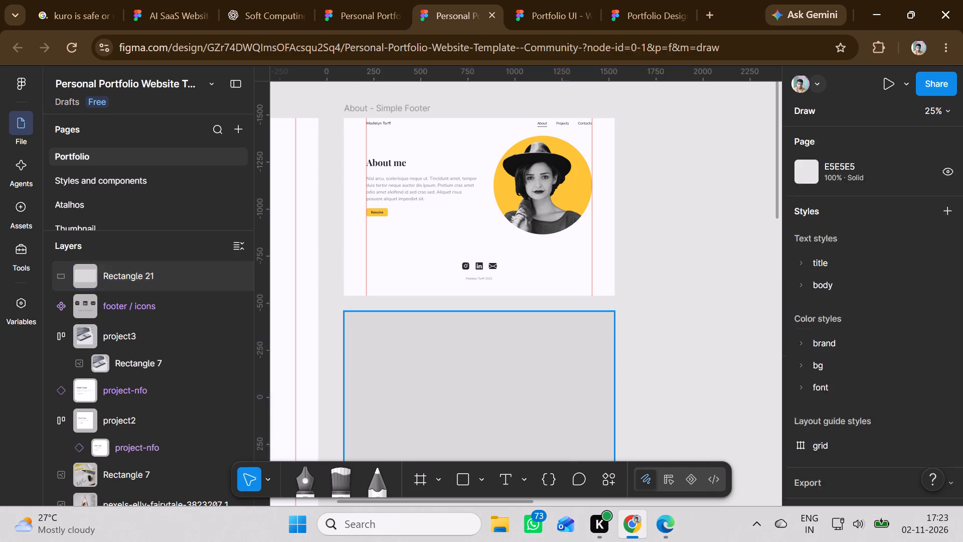
scroll(784, 442, down, 4)
scroll(816, 395, down, 4)
scroll(819, 374, up, 4)
click(584, 403)
scroll(818, 402, down, 2)
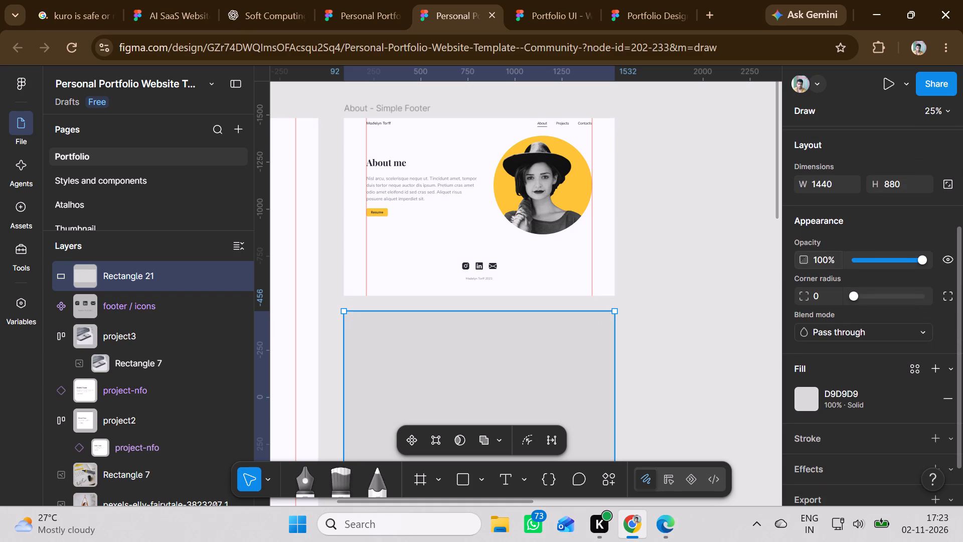
scroll(821, 393, down, 5)
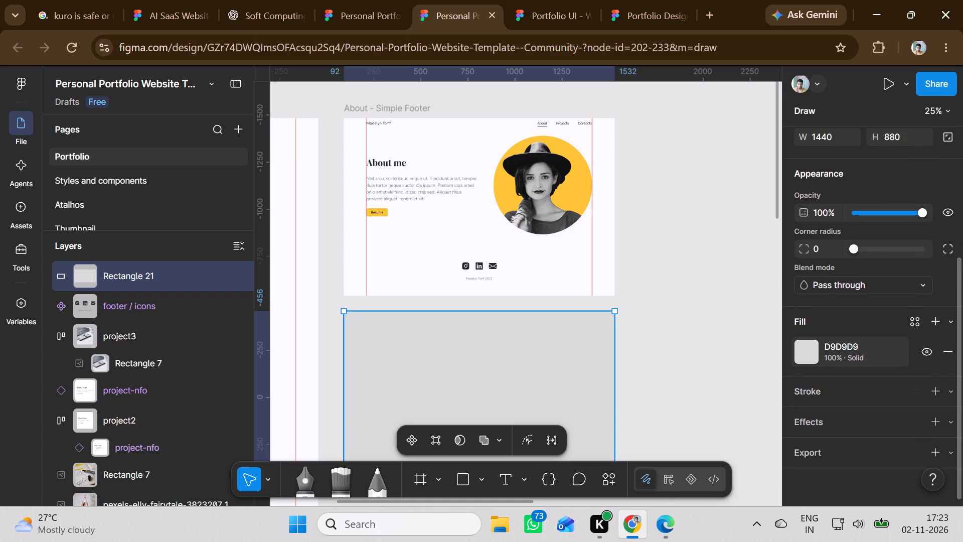
click(808, 358)
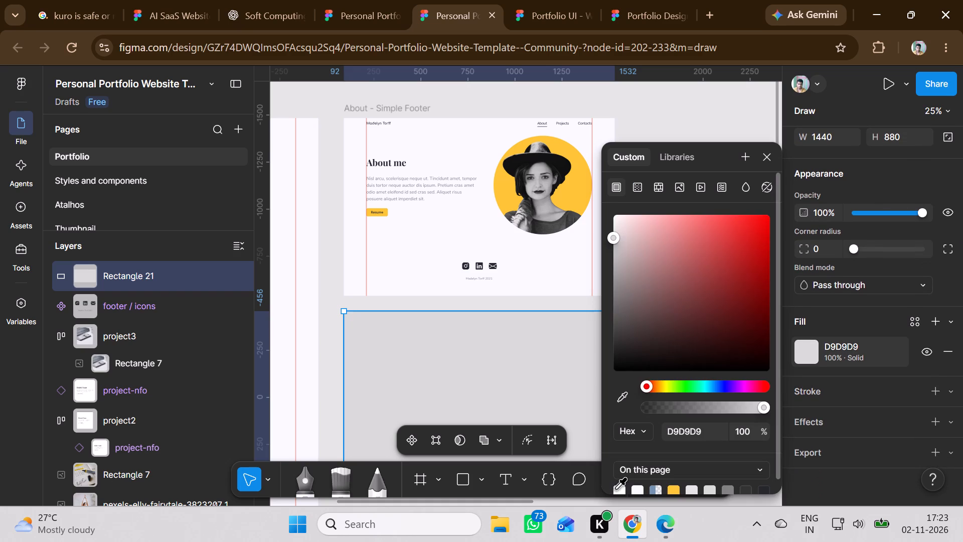
click(616, 489)
click(503, 365)
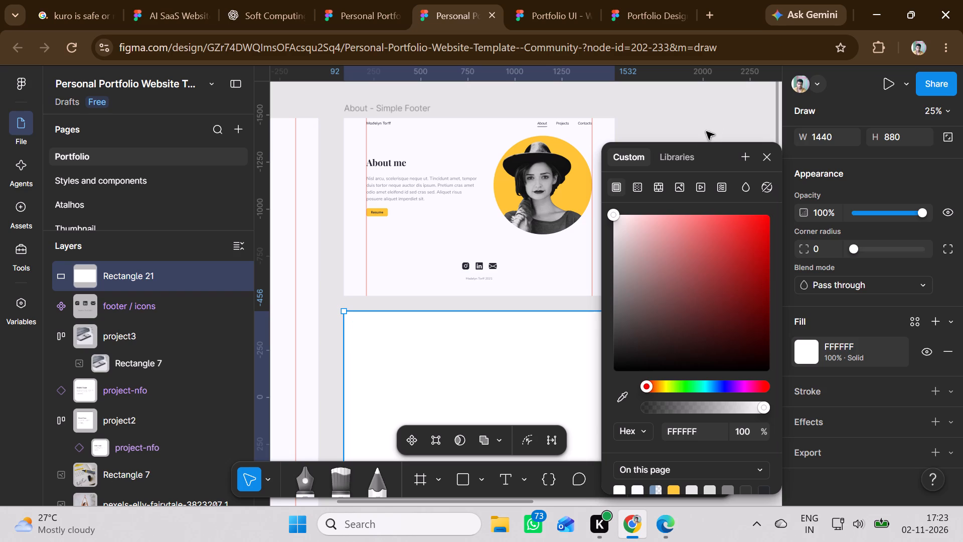
click(768, 152)
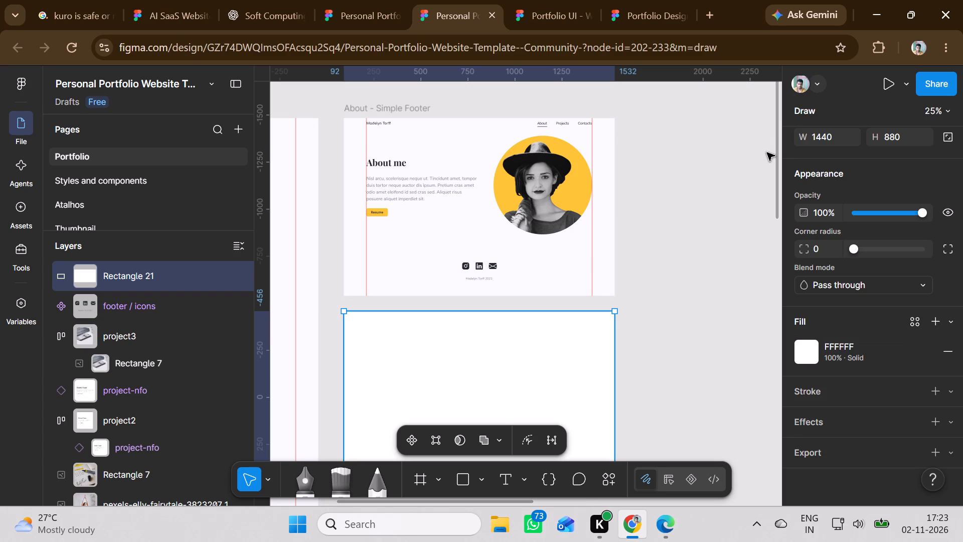
Move the header from the About - Simple Footer frame onto the new white rectangle, aligned to its sides, and bring it to the front.
click(390, 124)
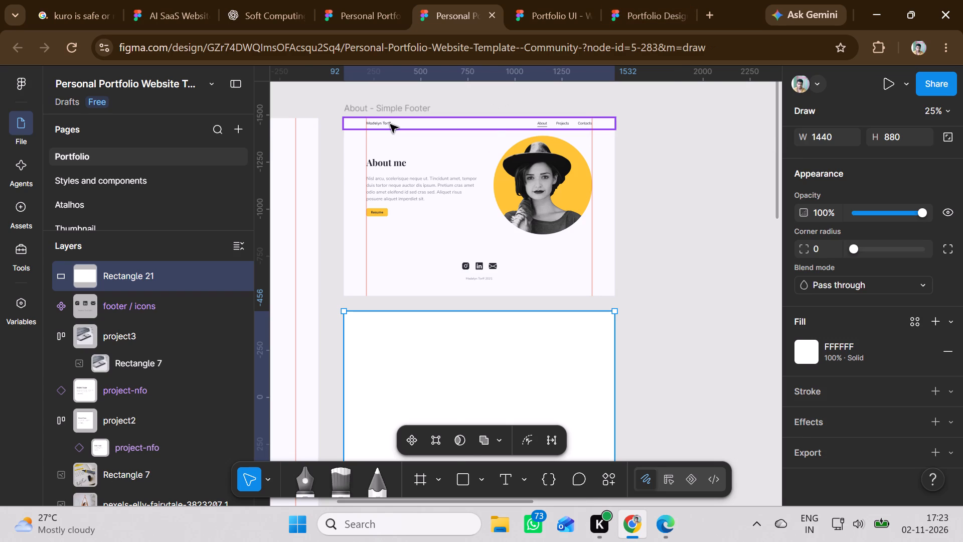
click(390, 124)
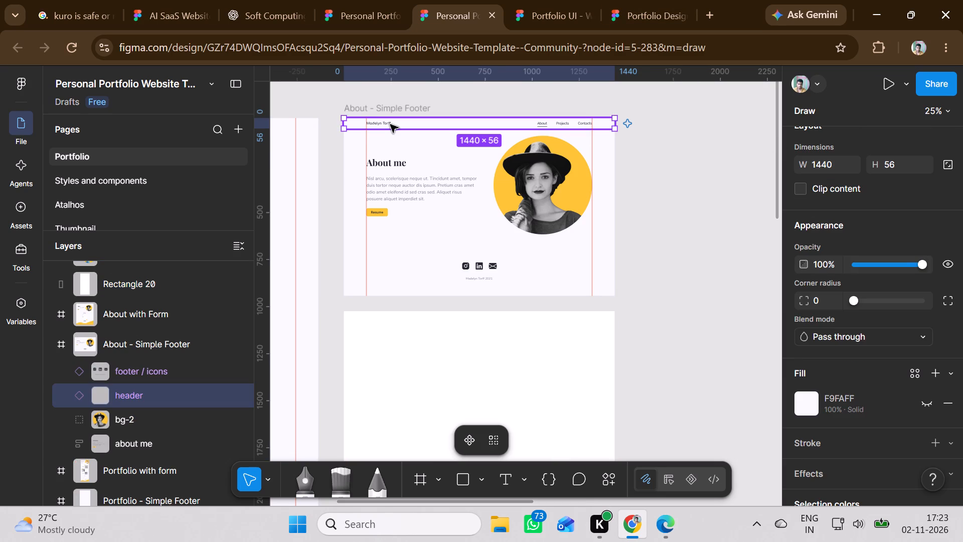
double_click(390, 124)
drag(390, 124, 394, 333)
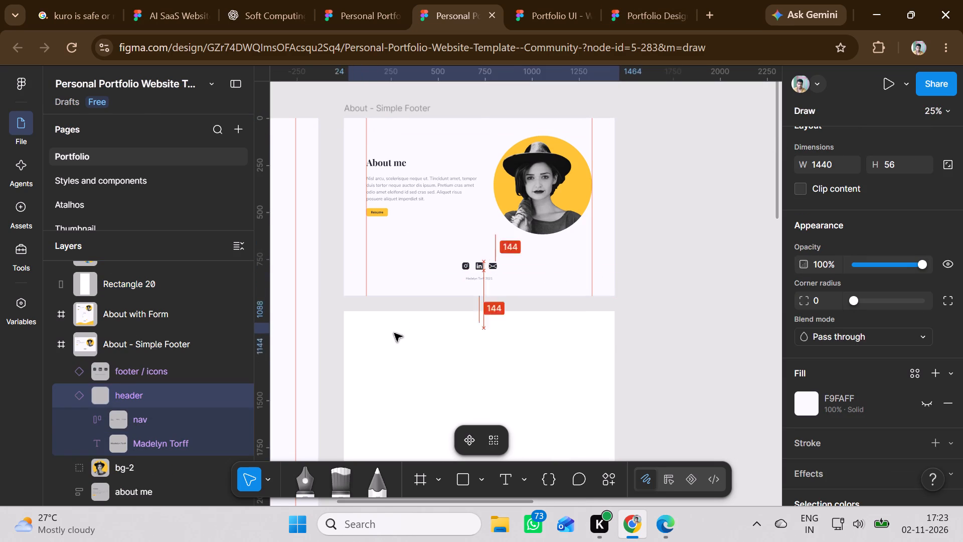
drag(394, 333, 392, 339)
right_click(372, 340)
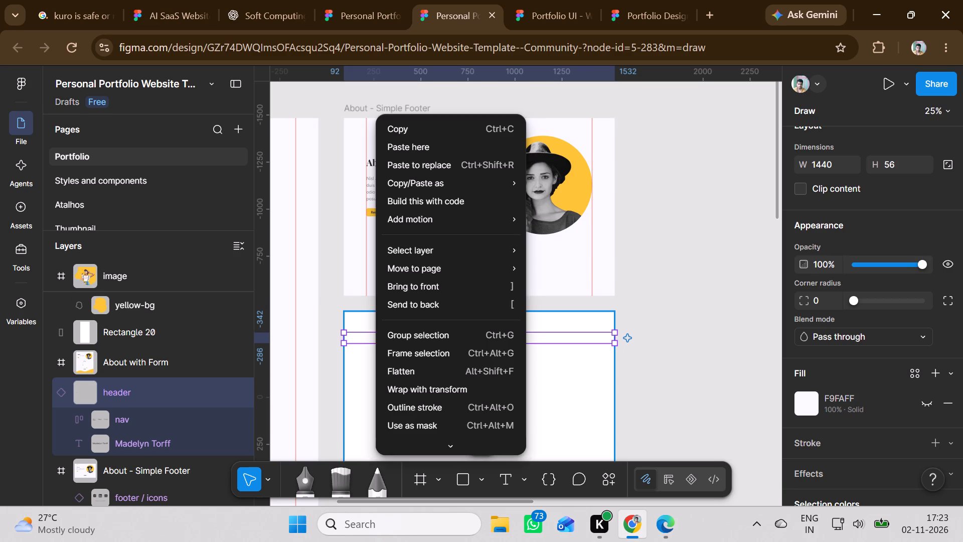
key(ctrl+z)
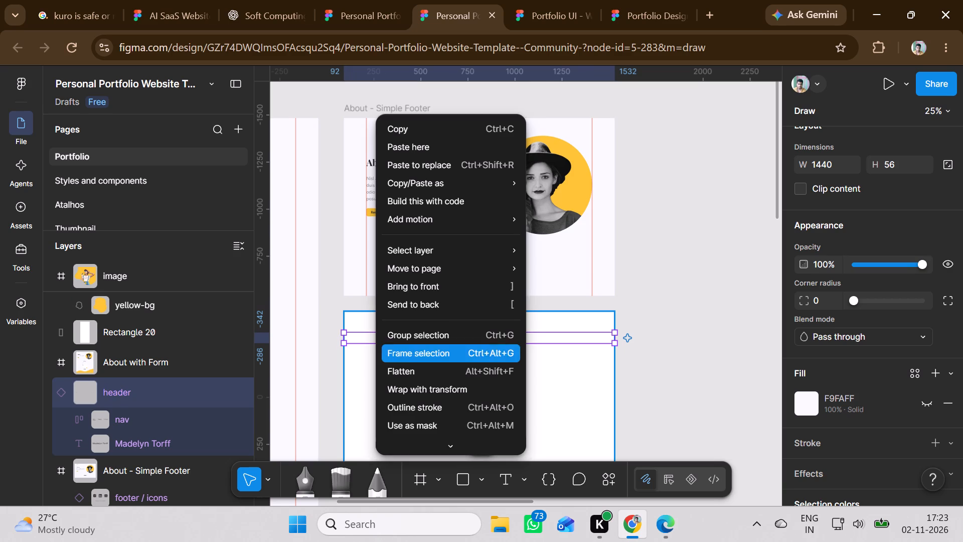
click(424, 287)
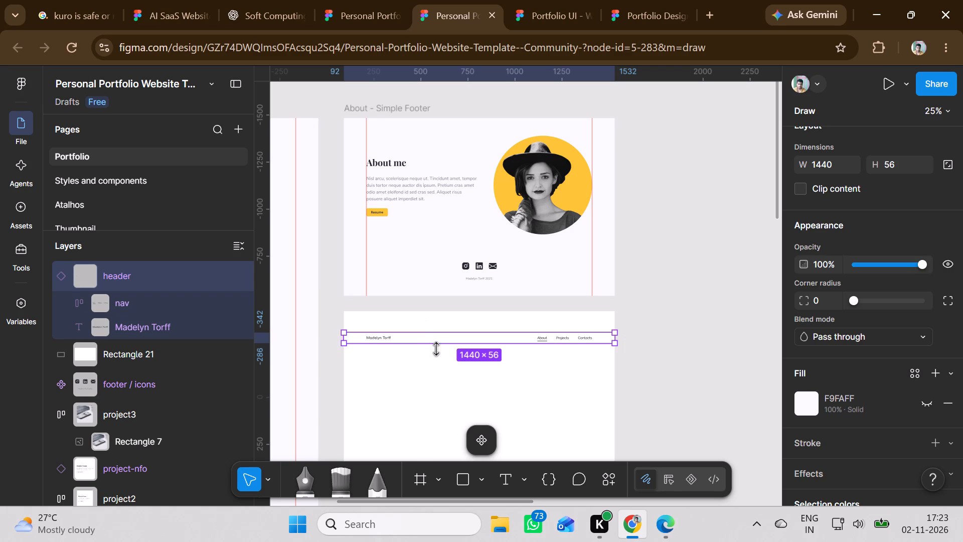
Move the header up so its top edge is flush with the top of the new white rectangle.
click(438, 342)
drag(439, 337, 440, 326)
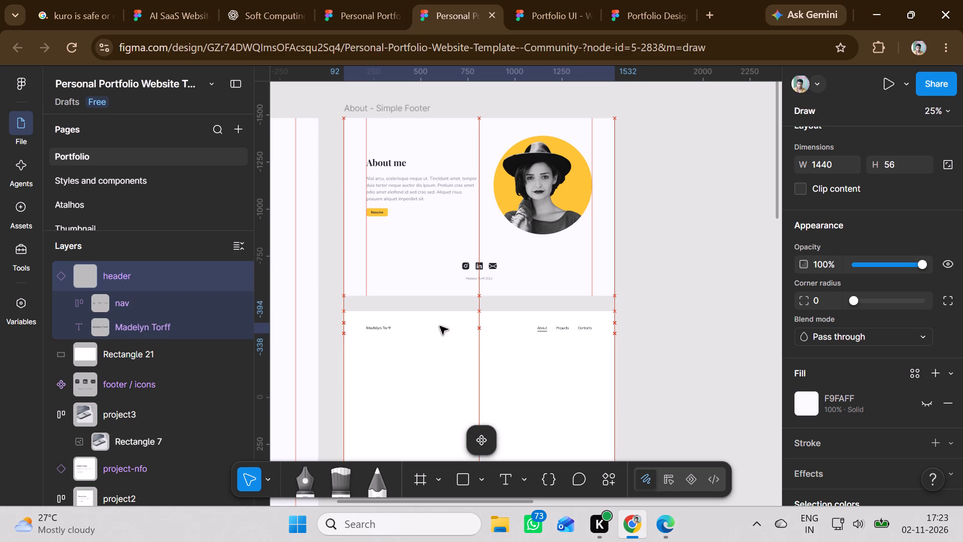
drag(440, 326, 442, 316)
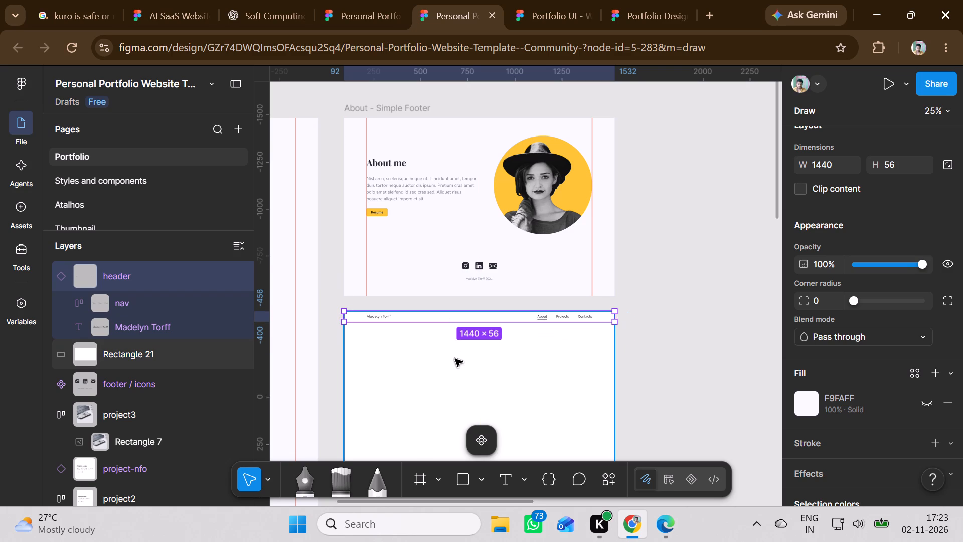
click(455, 359)
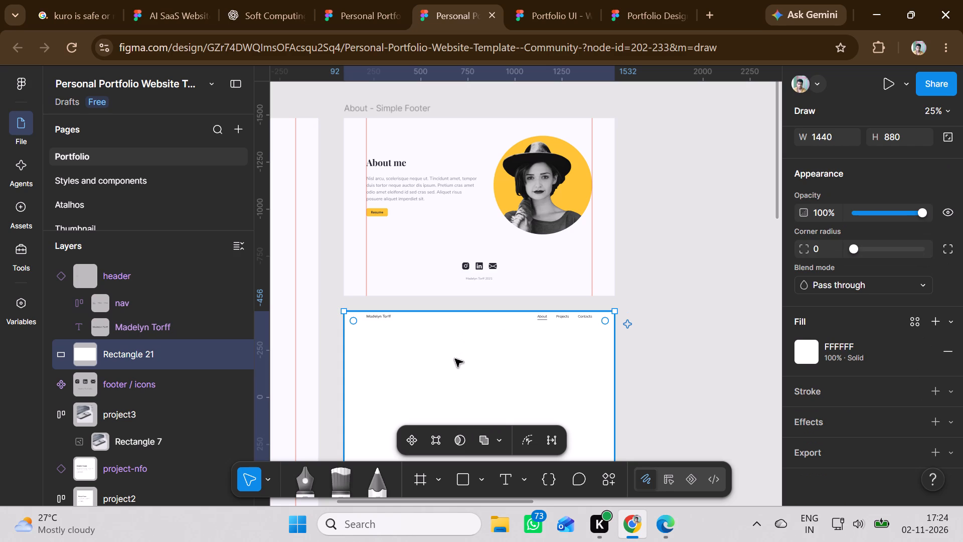
Move the About me title out of the About - Simple Footer frame onto the new white rectangle and bring it to the front.
scroll(455, 359, up, 2)
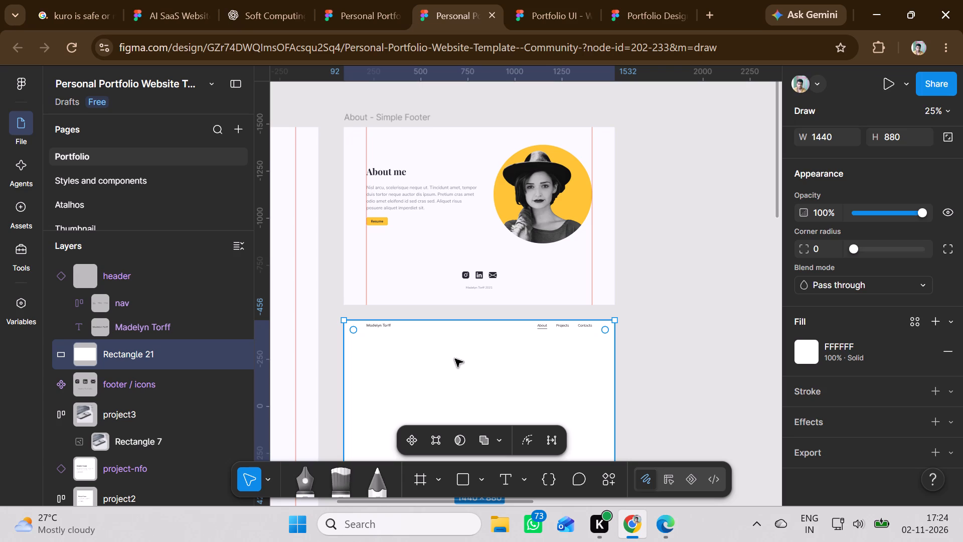
scroll(470, 320, up, 2)
triple_click(381, 198)
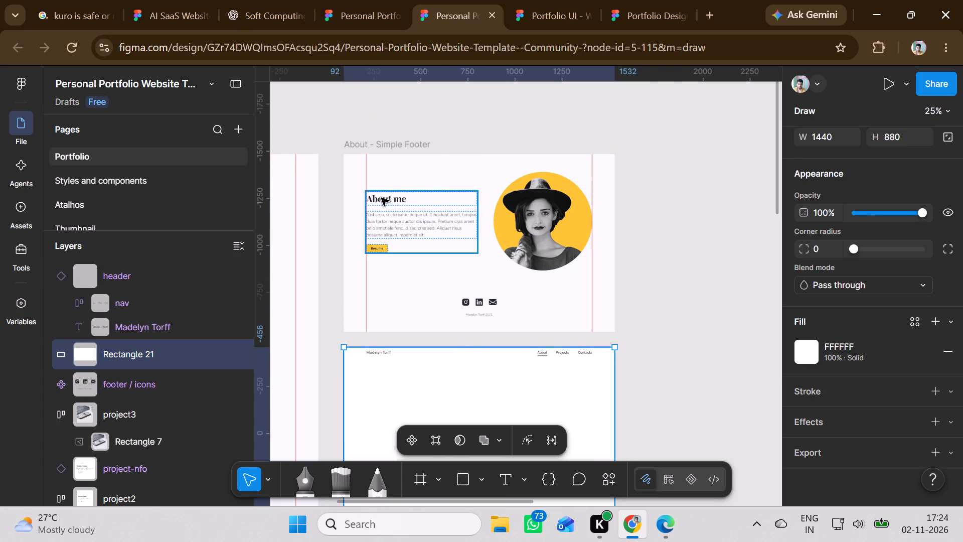
drag(379, 201, 384, 239)
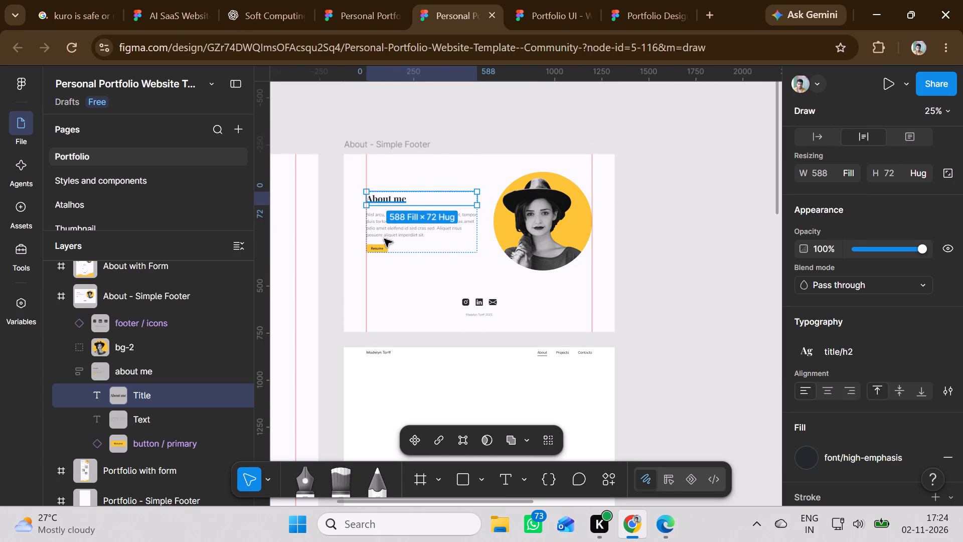
drag(384, 239, 382, 339)
scroll(384, 264, down, 6)
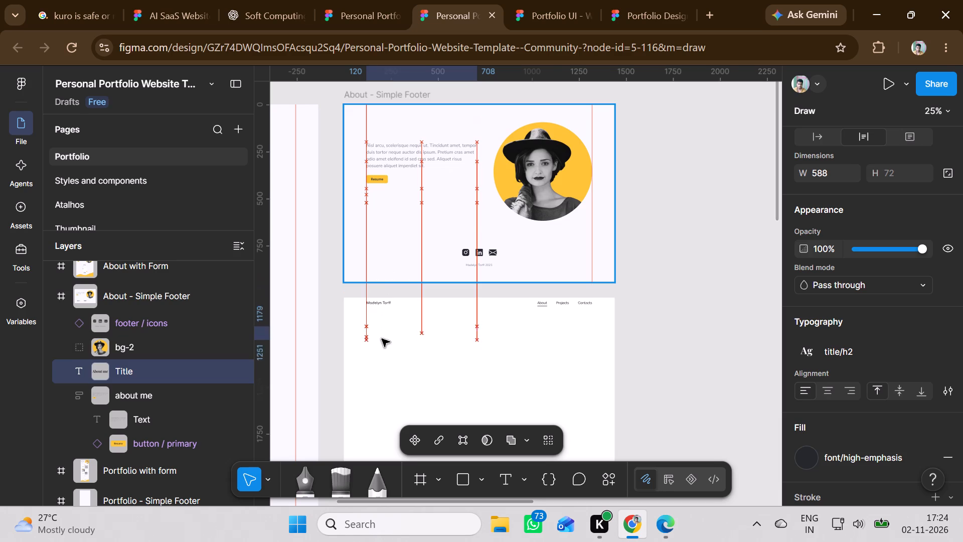
drag(382, 339, 378, 374)
right_click(378, 374)
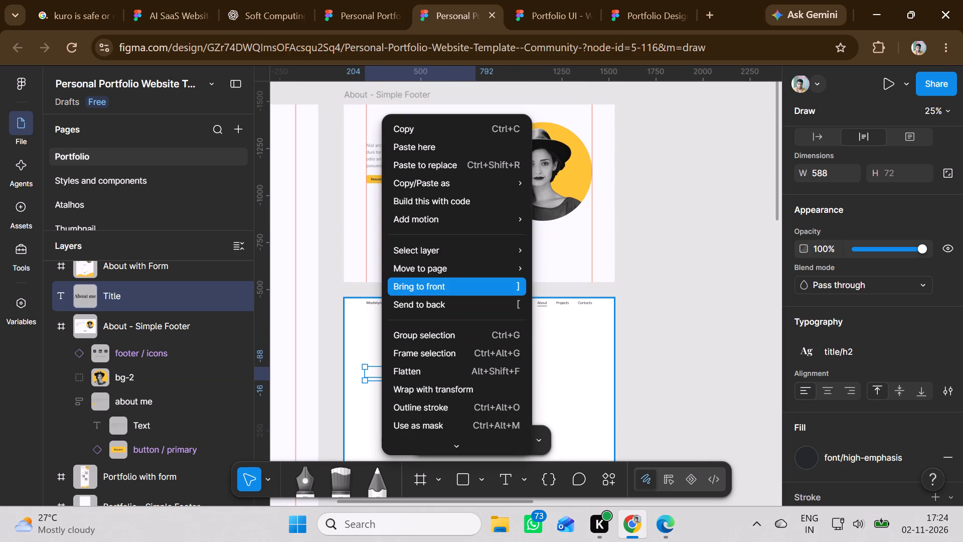
click(419, 291)
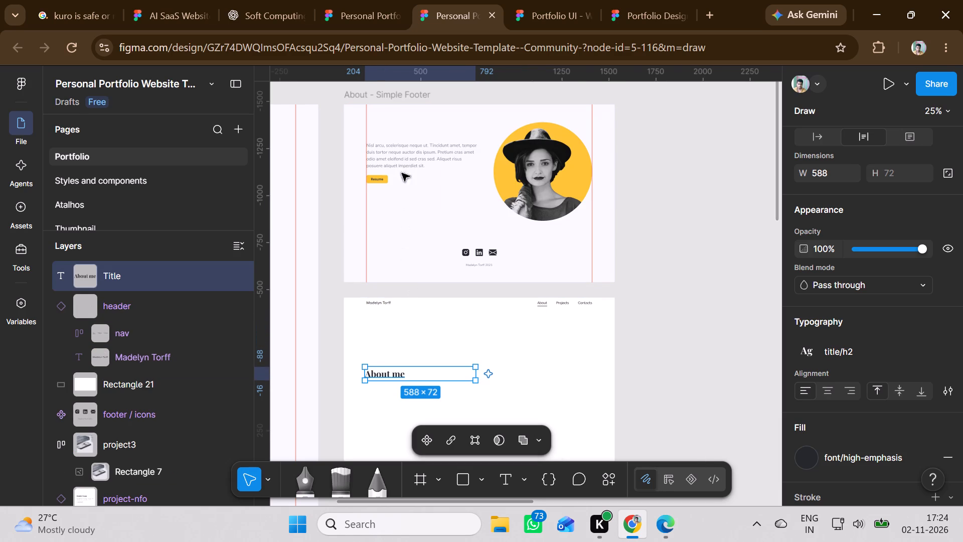
Move the About me paragraph text onto the white rectangle below the title and bring it to the front.
click(409, 152)
double_click(409, 164)
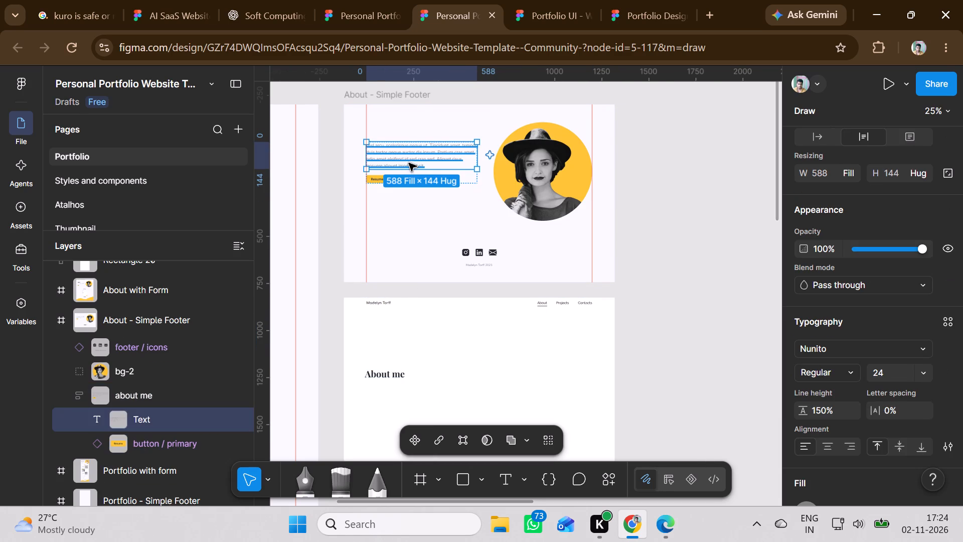
drag(408, 160, 417, 369)
scroll(398, 290, up, 1)
scroll(398, 290, down, 4)
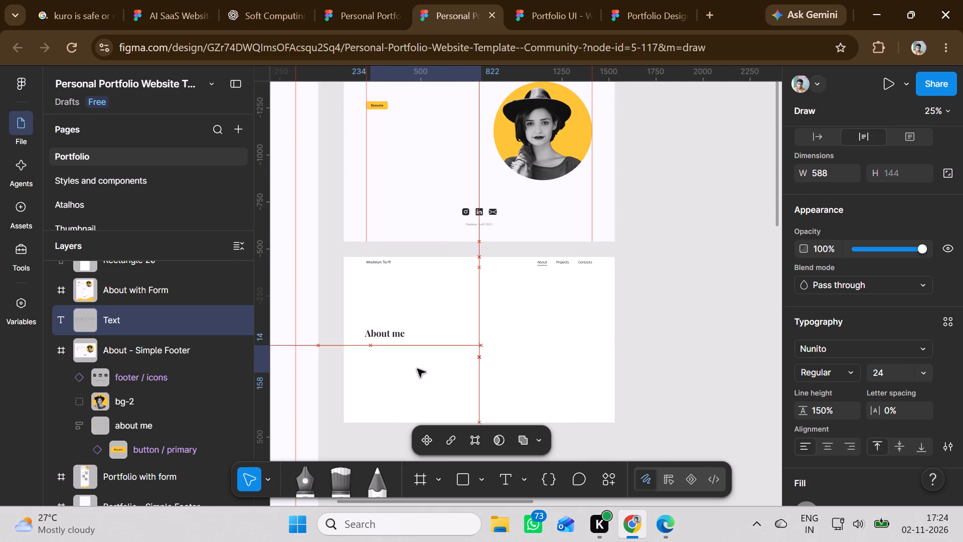
drag(417, 369, 417, 369)
right_click(417, 369)
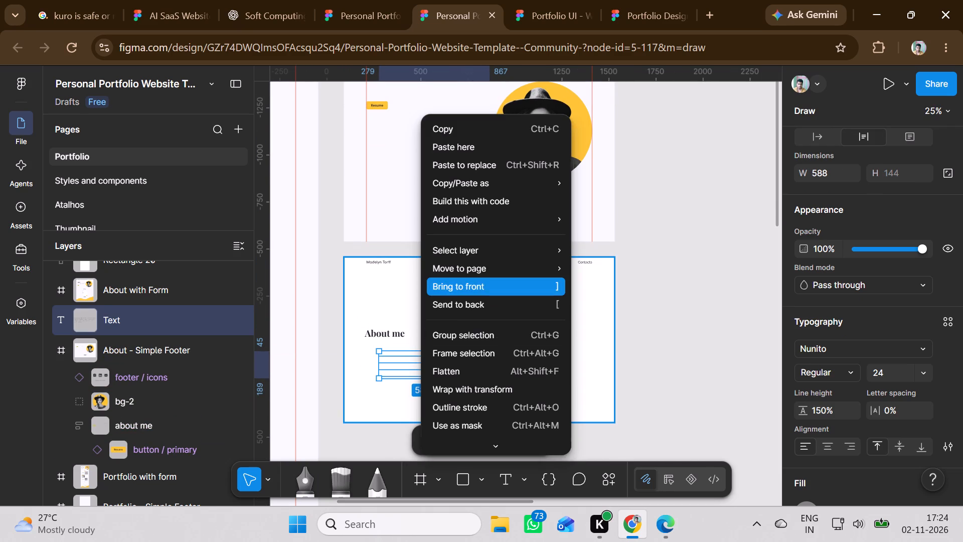
click(447, 278)
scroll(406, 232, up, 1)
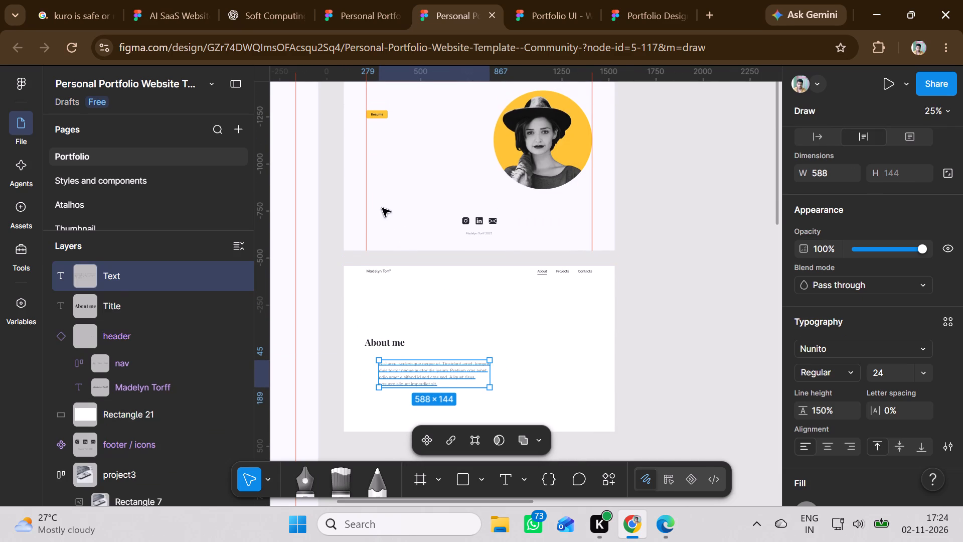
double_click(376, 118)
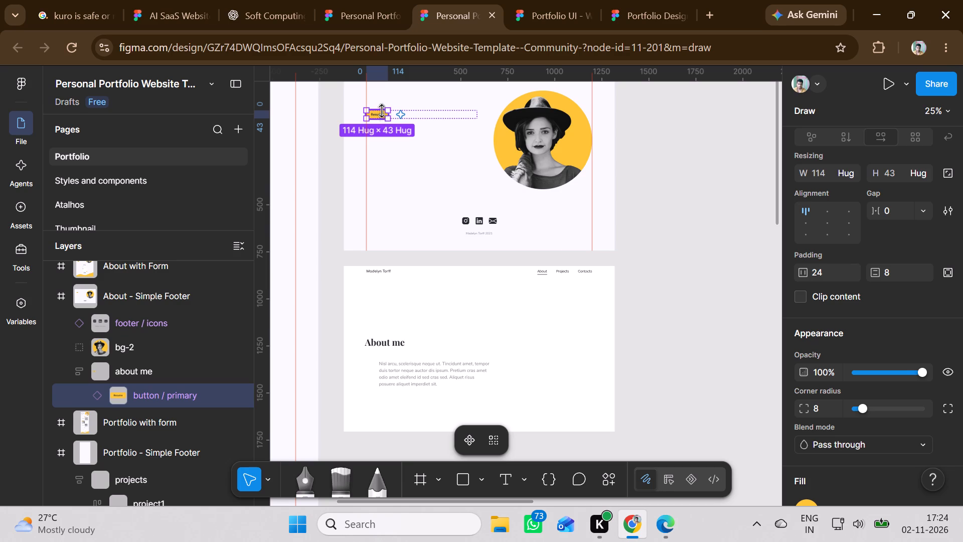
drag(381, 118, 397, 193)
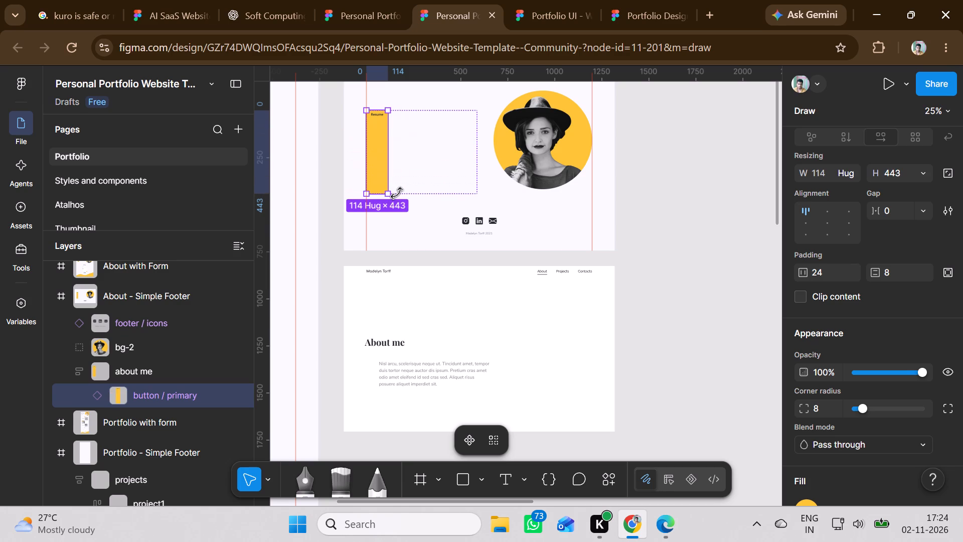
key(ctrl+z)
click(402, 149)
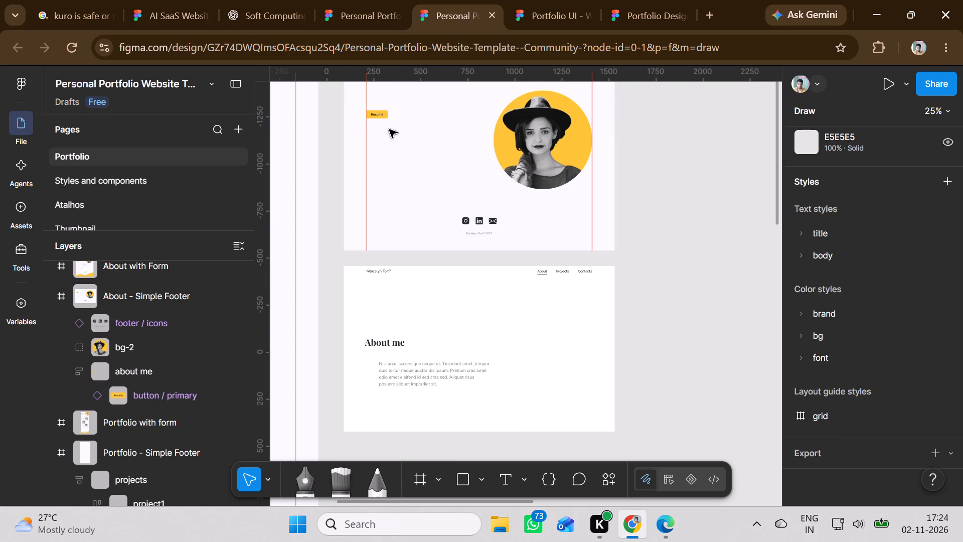
Move the about me frame holding the Resume button onto the white rectangle below the paragraph and bring it to the front.
click(384, 118)
drag(381, 115, 390, 253)
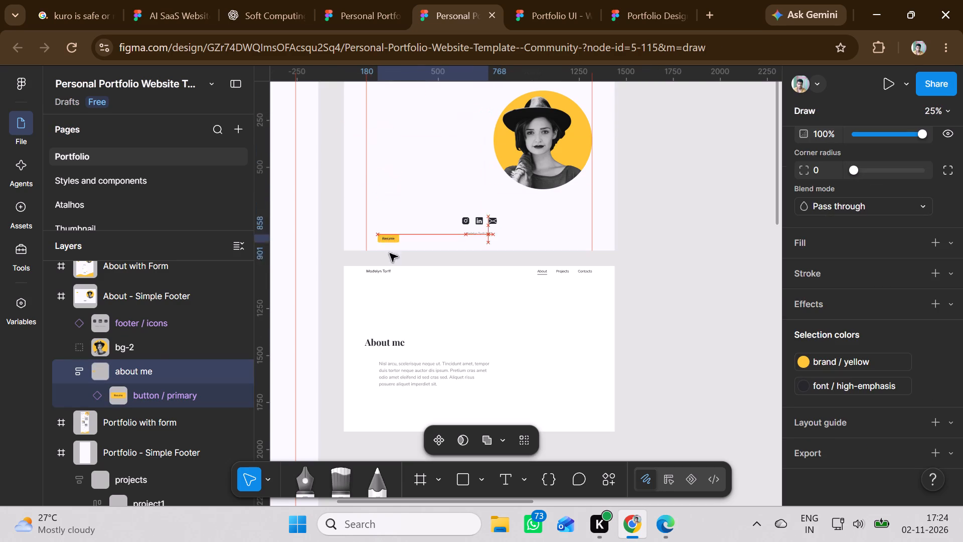
drag(390, 253, 398, 422)
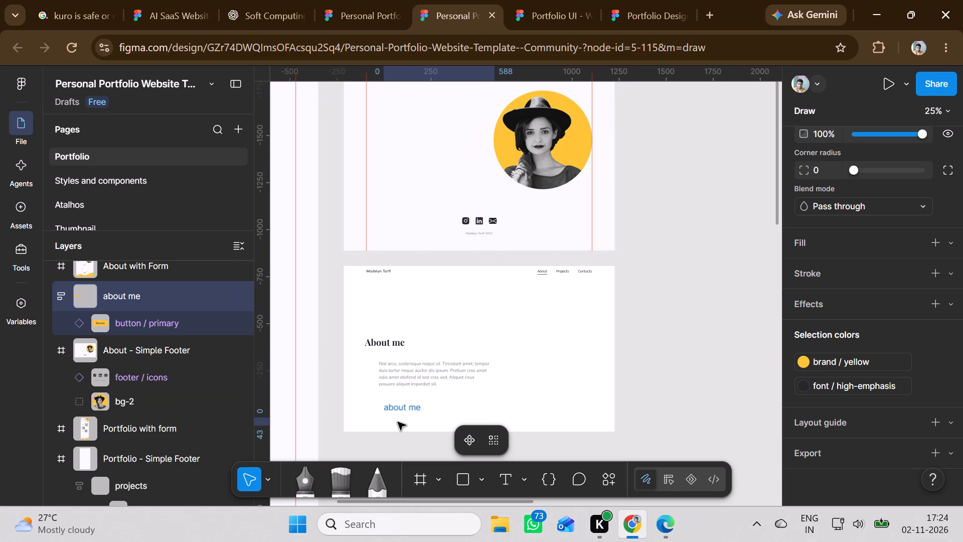
drag(398, 422, 396, 421)
right_click(395, 421)
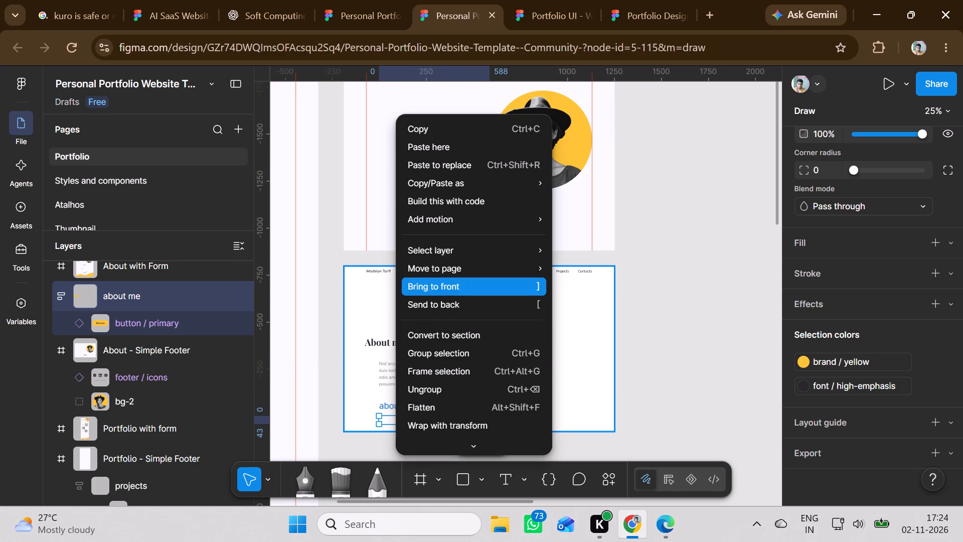
click(423, 289)
scroll(407, 311, up, 3)
scroll(409, 311, down, 3)
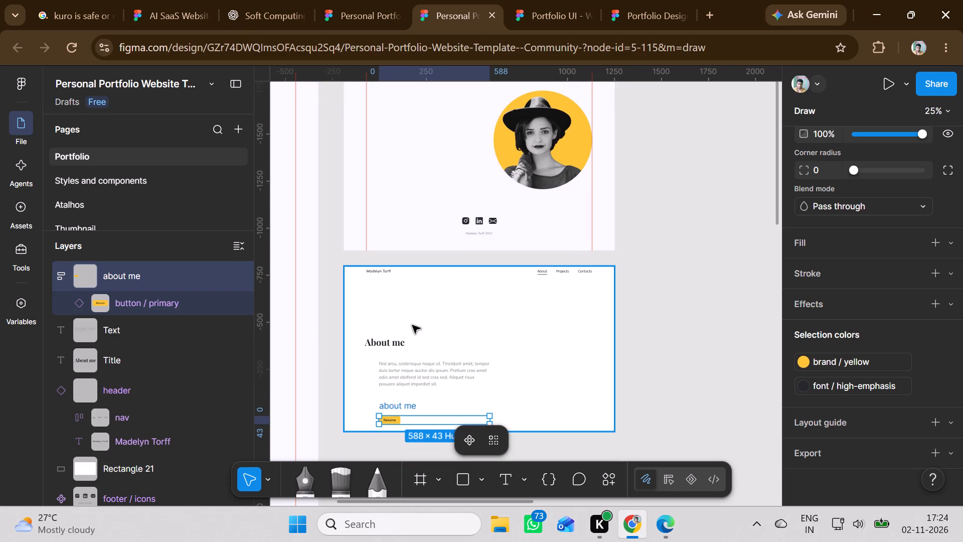
Raise the About me title on the white rectangle, leaving about 187 between it and the header.
drag(399, 345, 400, 316)
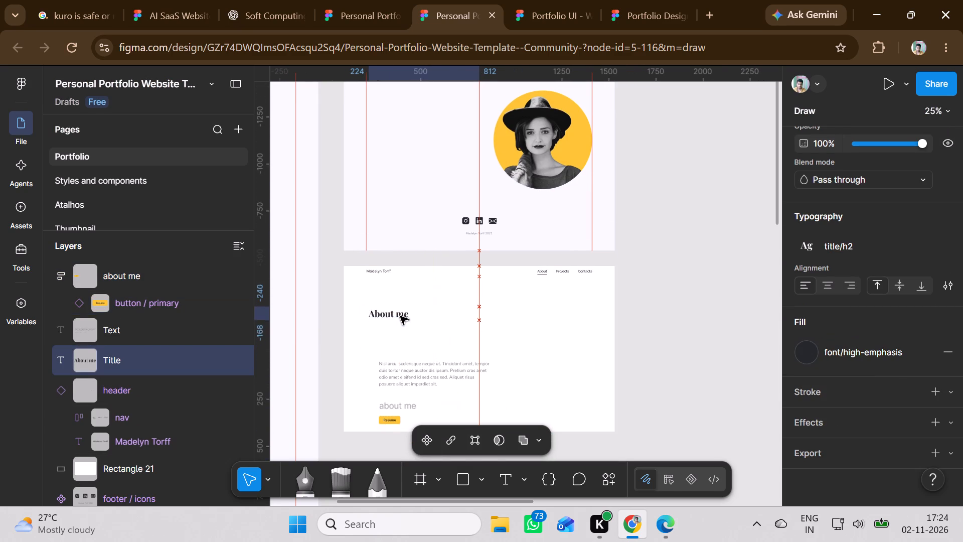
drag(400, 316, 399, 321)
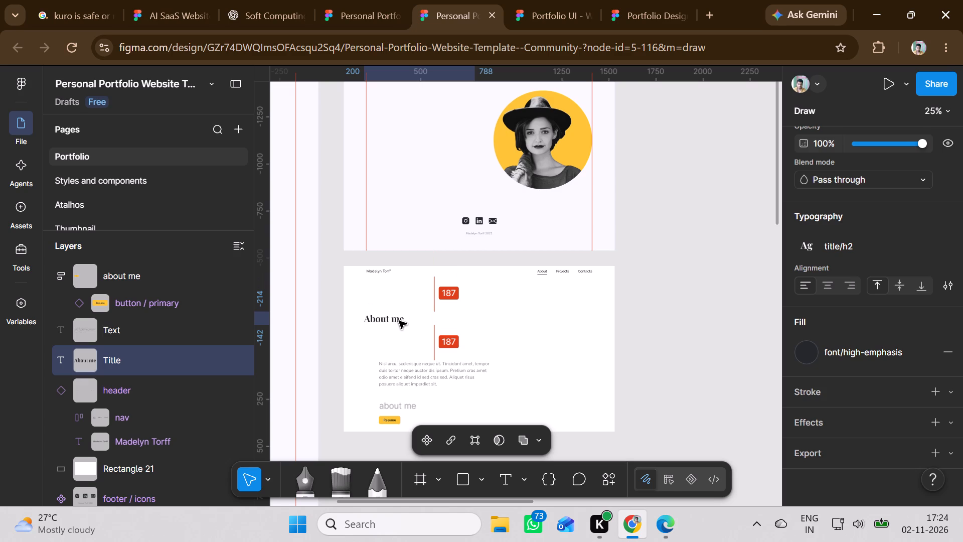
drag(399, 321, 400, 320)
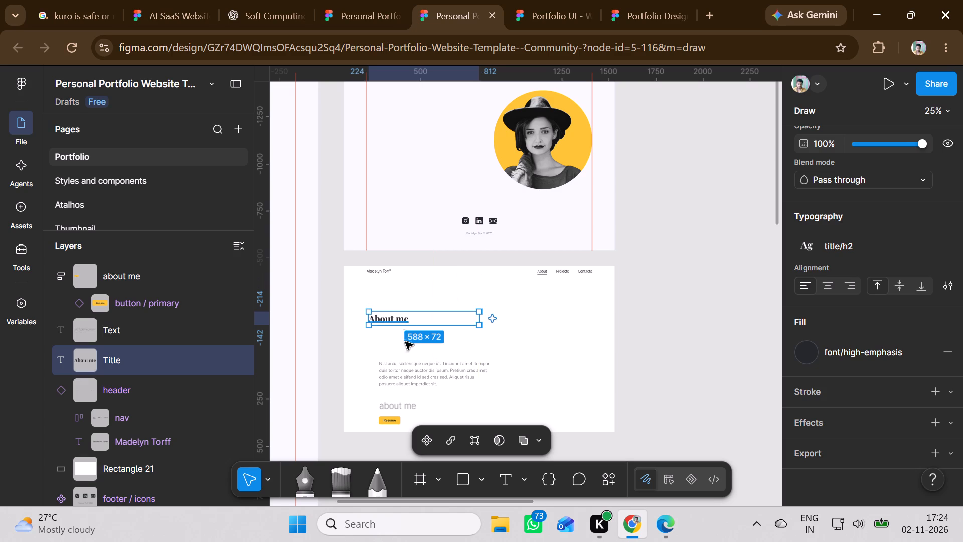
Move the paragraph text up so it sits directly beneath the About me title.
click(413, 378)
drag(413, 378, 413, 340)
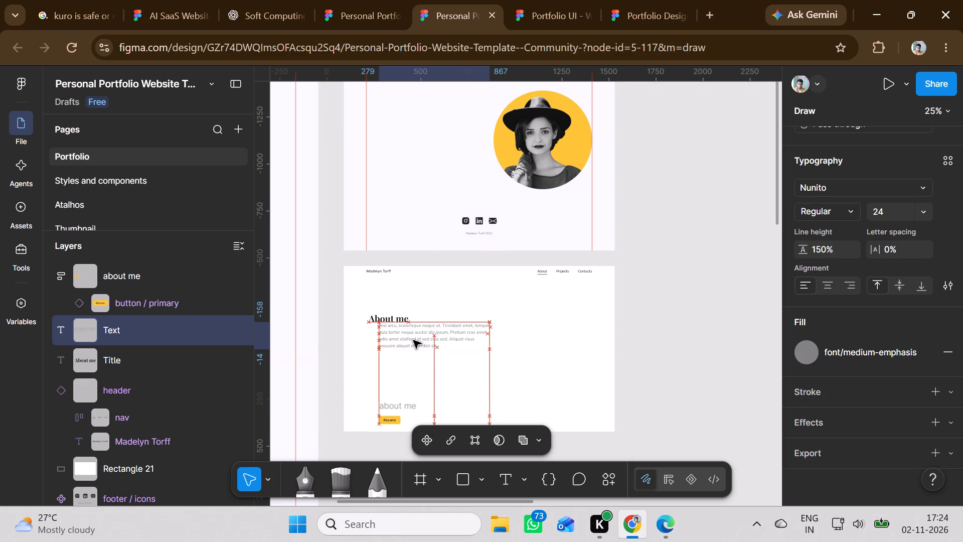
drag(413, 340, 410, 346)
Move the Resume button out of the about me frame and place it just below the paragraph, near its left edge.
drag(393, 420, 393, 373)
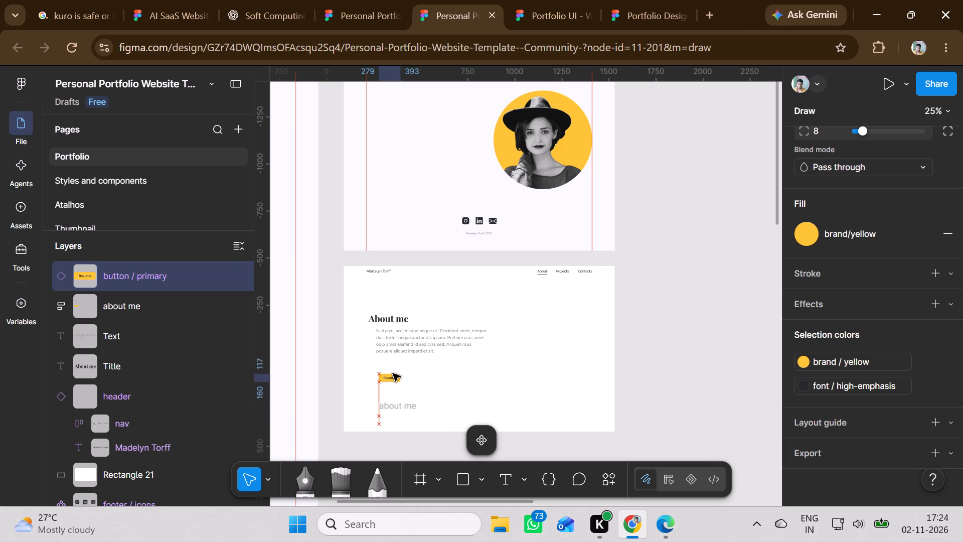
drag(393, 373, 394, 366)
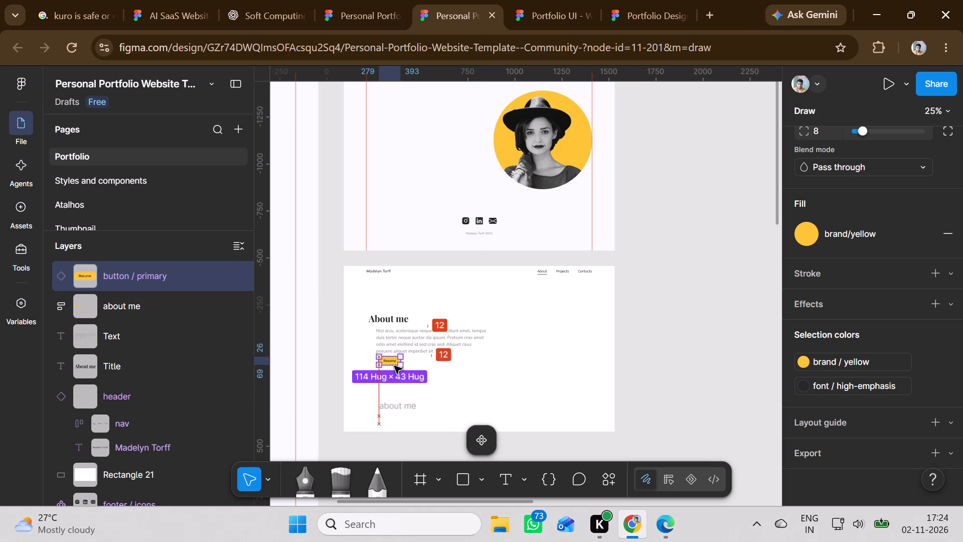
drag(394, 366, 392, 367)
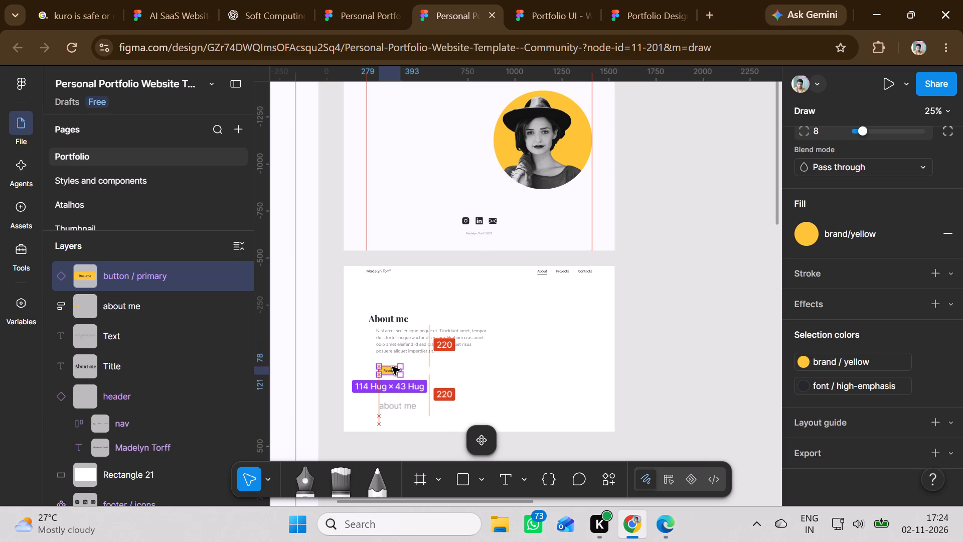
drag(392, 367, 391, 364)
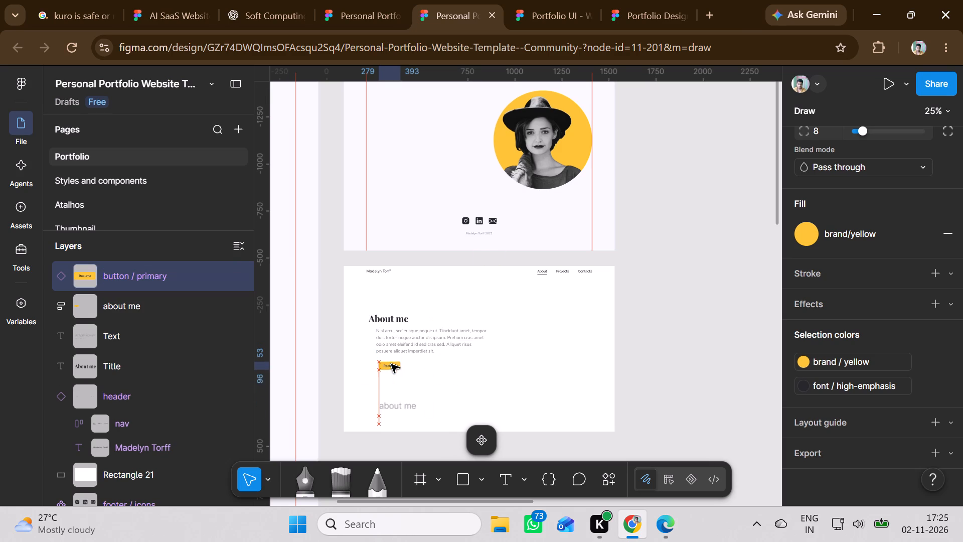
drag(391, 364, 389, 364)
click(458, 373)
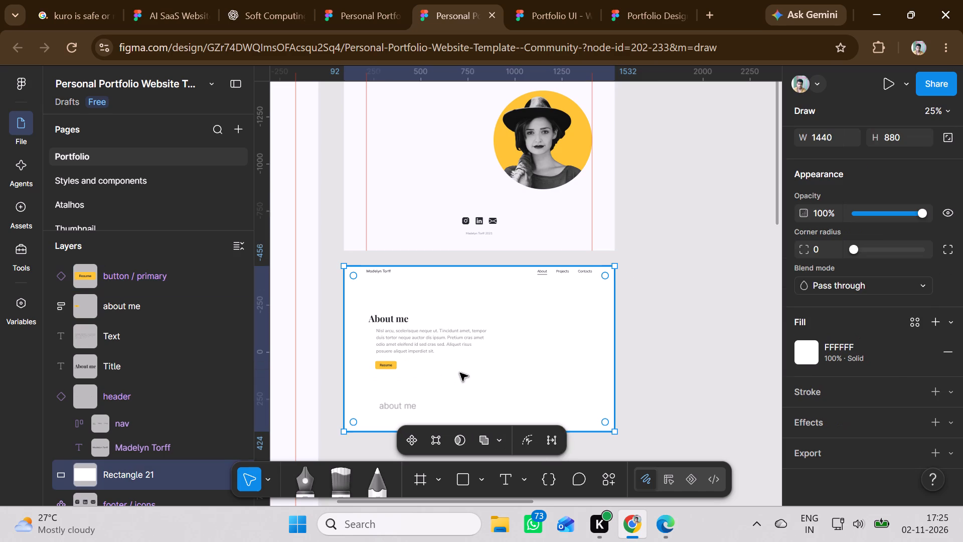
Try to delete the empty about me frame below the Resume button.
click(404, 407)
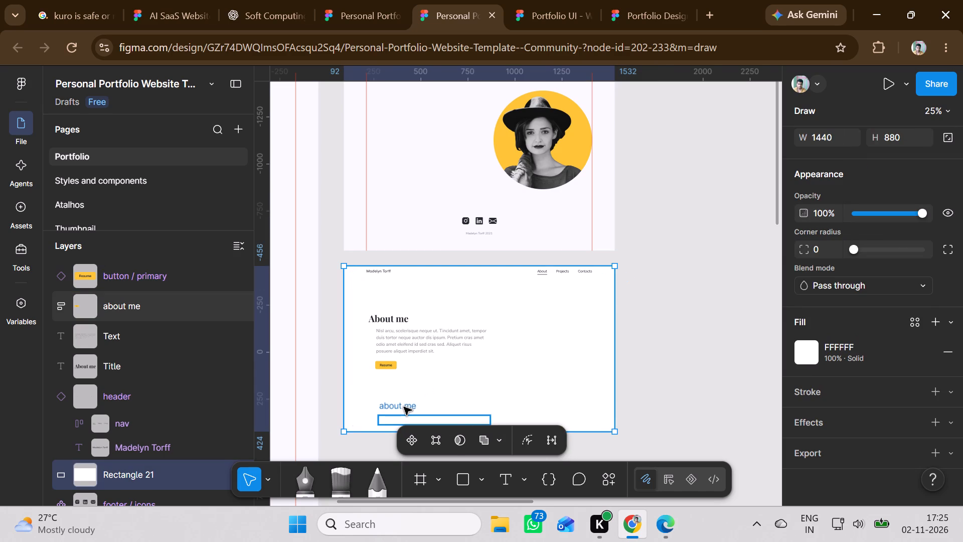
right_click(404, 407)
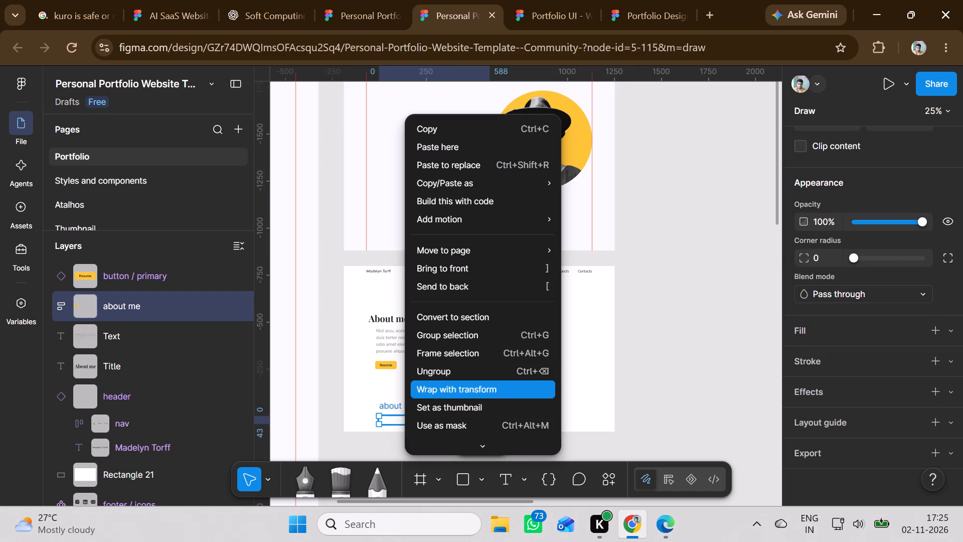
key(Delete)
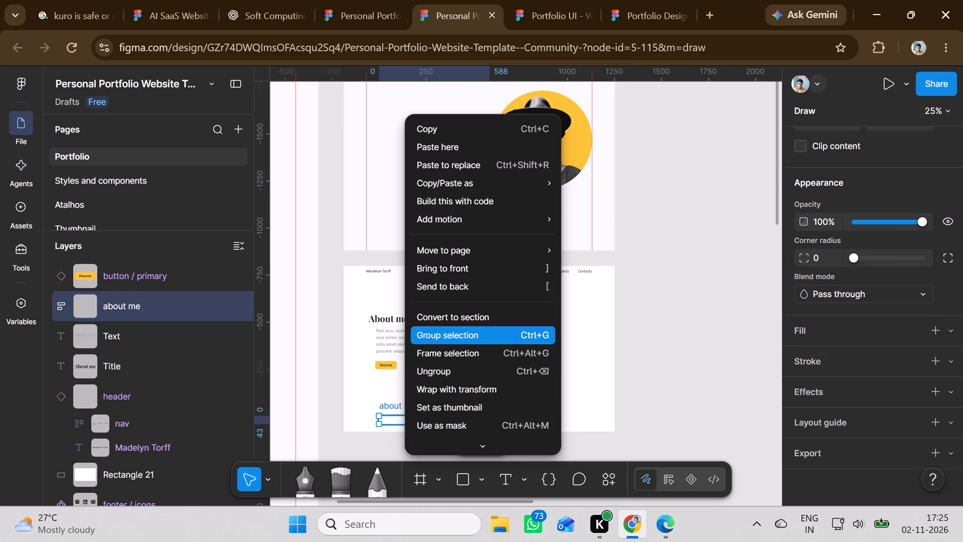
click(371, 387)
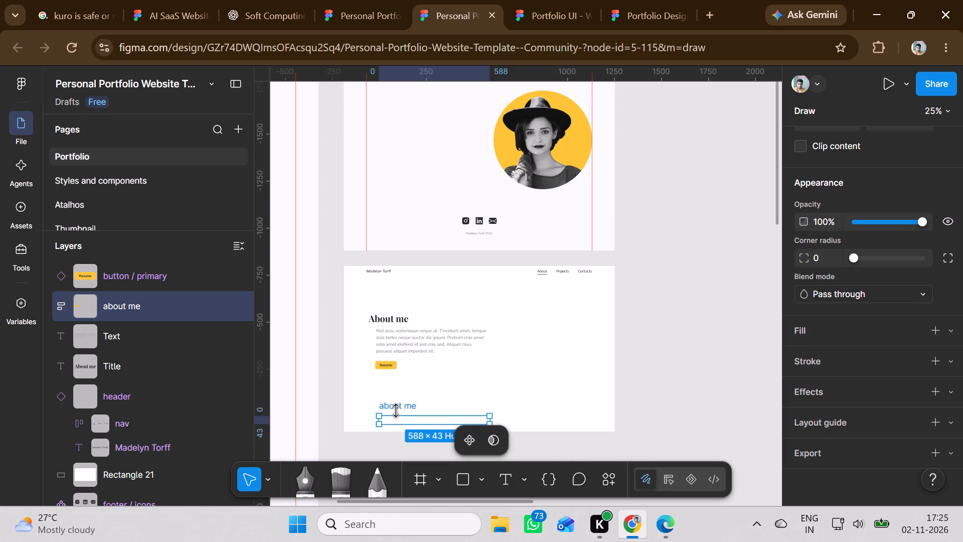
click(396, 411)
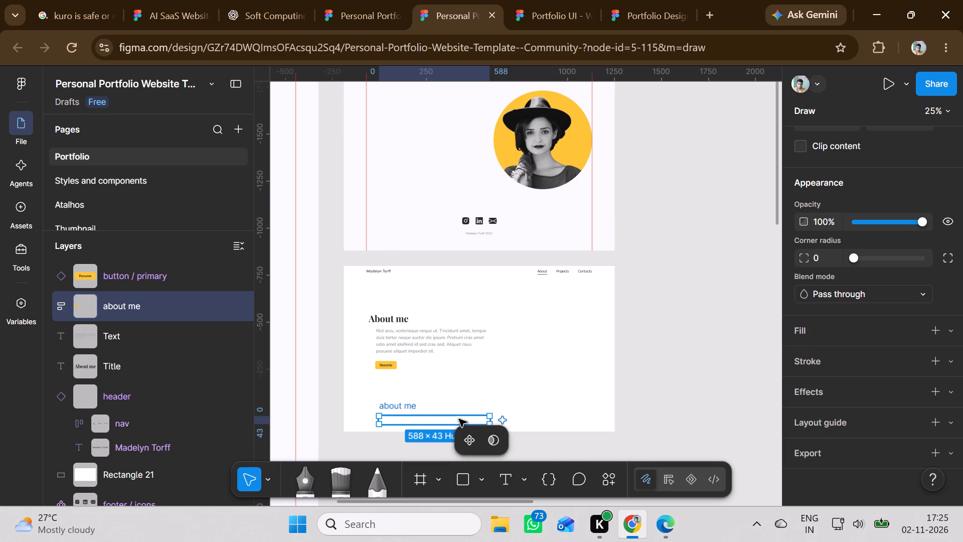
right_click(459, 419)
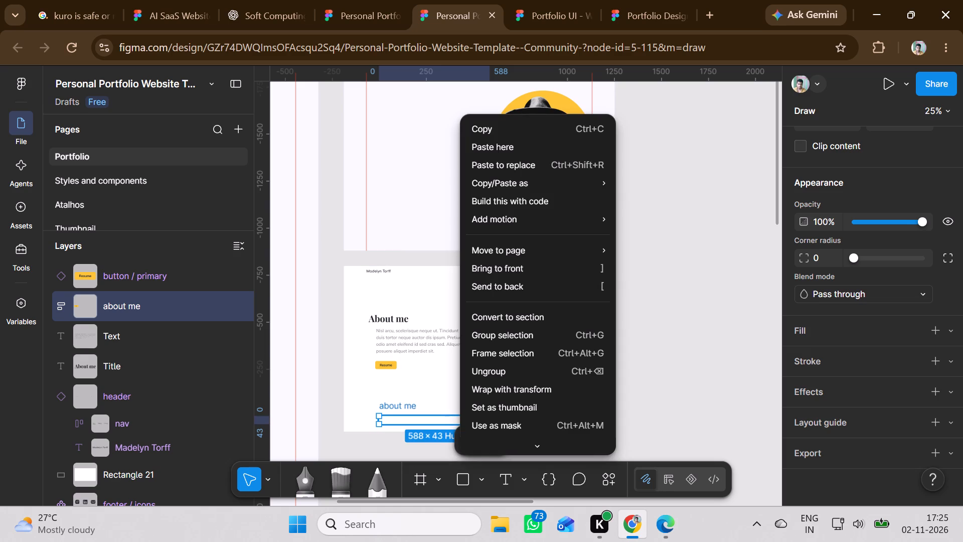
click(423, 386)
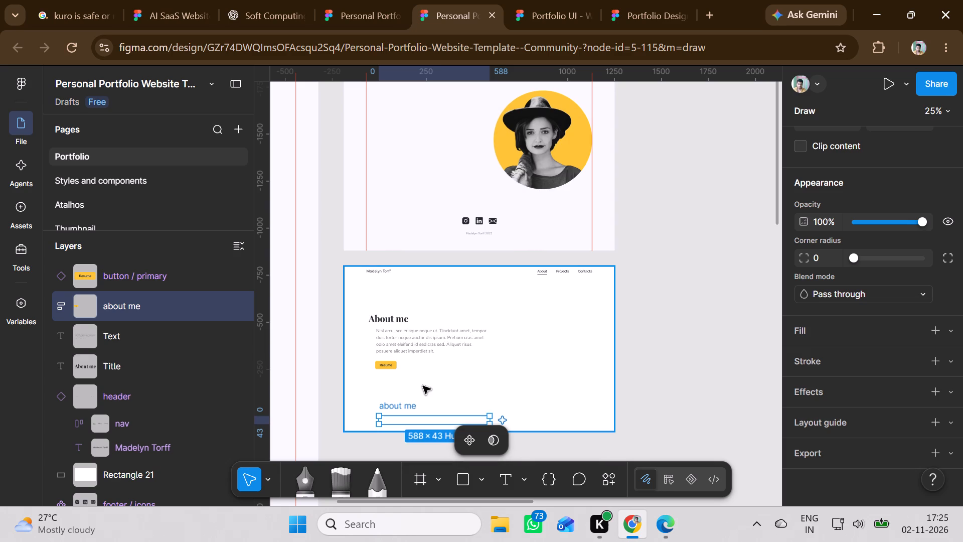
Move the portrait image from the About - Simple Footer frame onto the white rectangle beside the paragraph and bring it to the front.
scroll(447, 382, up, 3)
scroll(471, 360, down, 2)
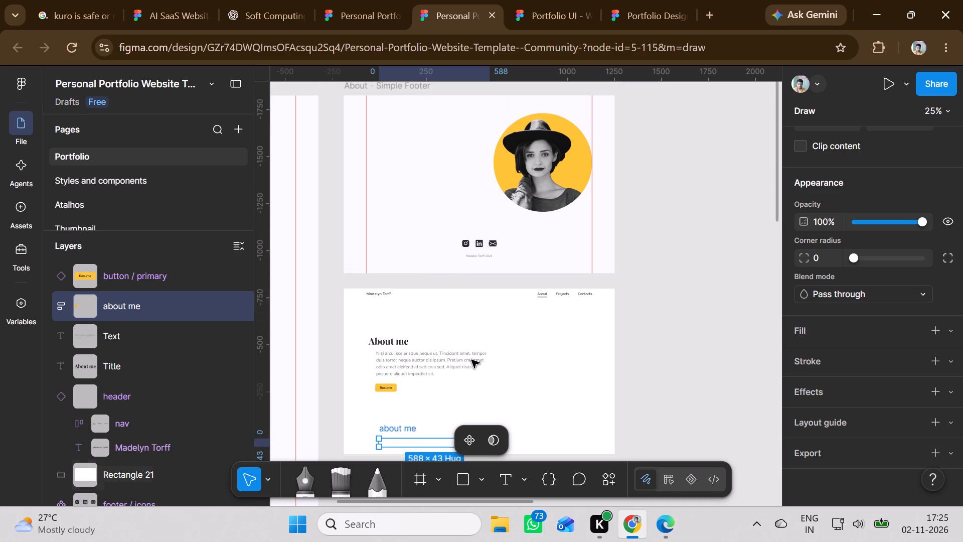
drag(539, 180, 537, 377)
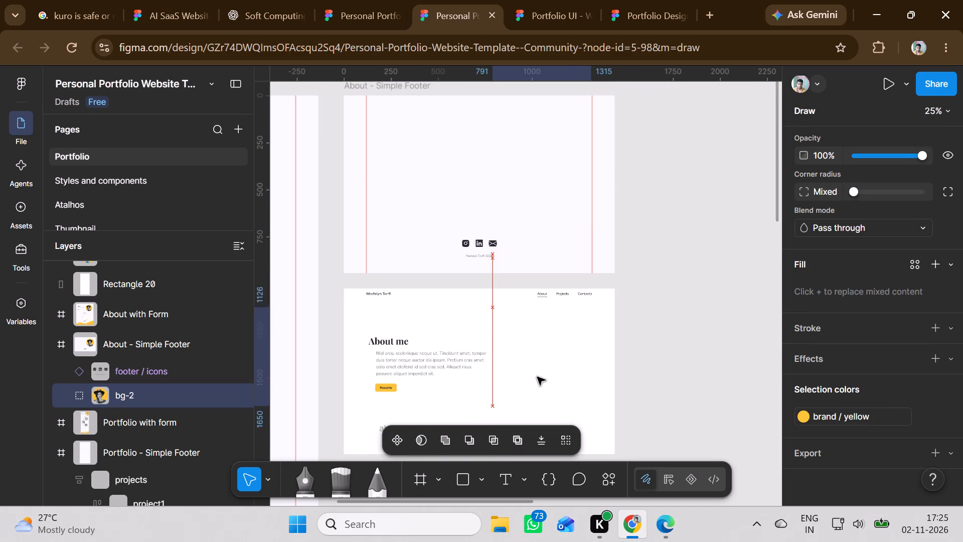
drag(537, 377, 546, 371)
right_click(545, 366)
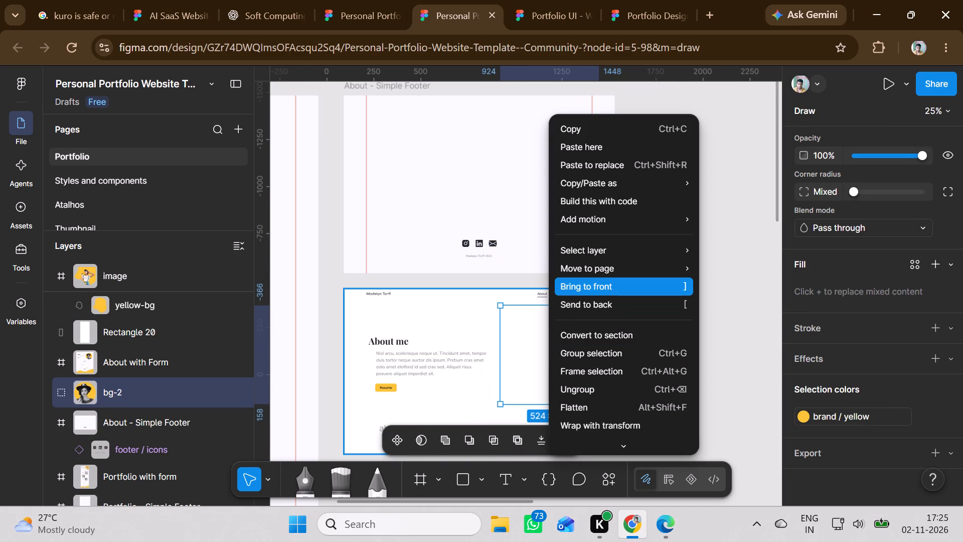
click(572, 280)
click(462, 384)
click(542, 365)
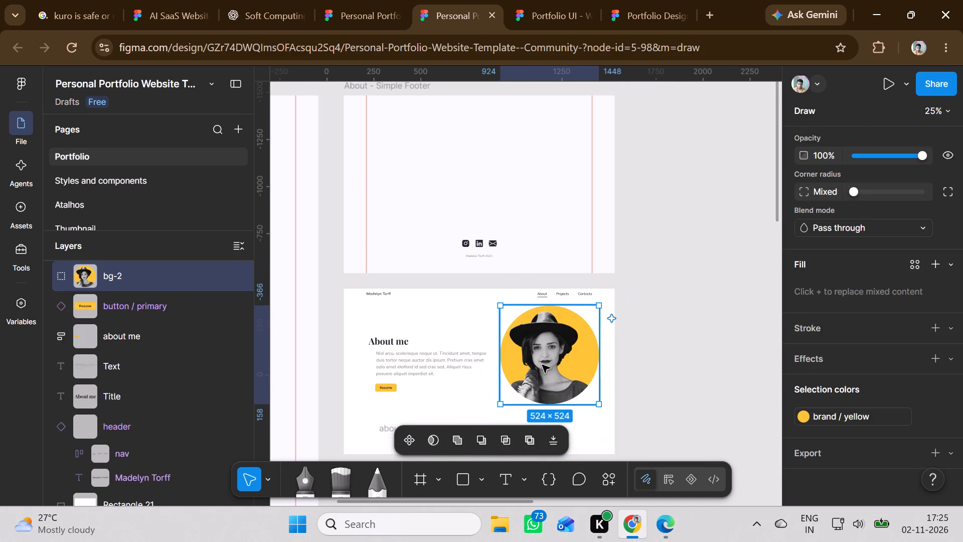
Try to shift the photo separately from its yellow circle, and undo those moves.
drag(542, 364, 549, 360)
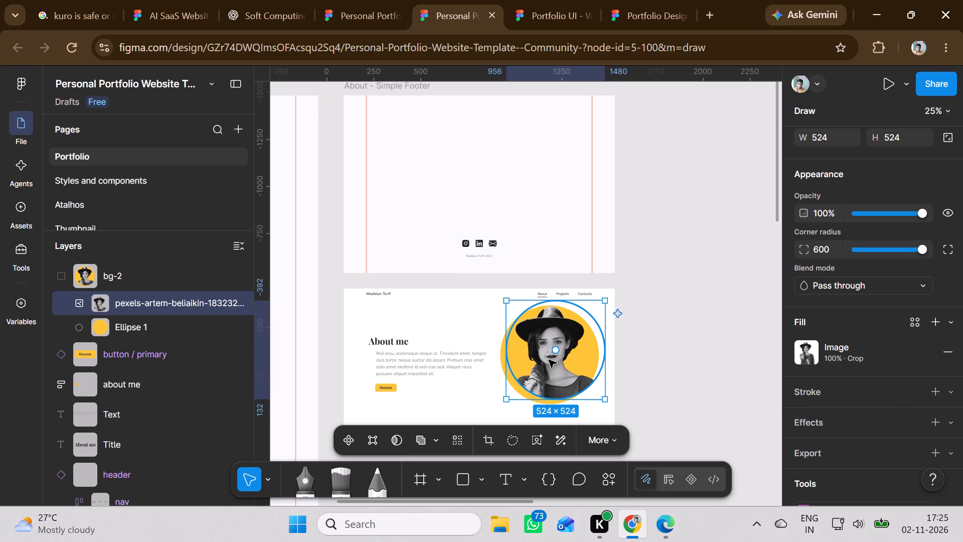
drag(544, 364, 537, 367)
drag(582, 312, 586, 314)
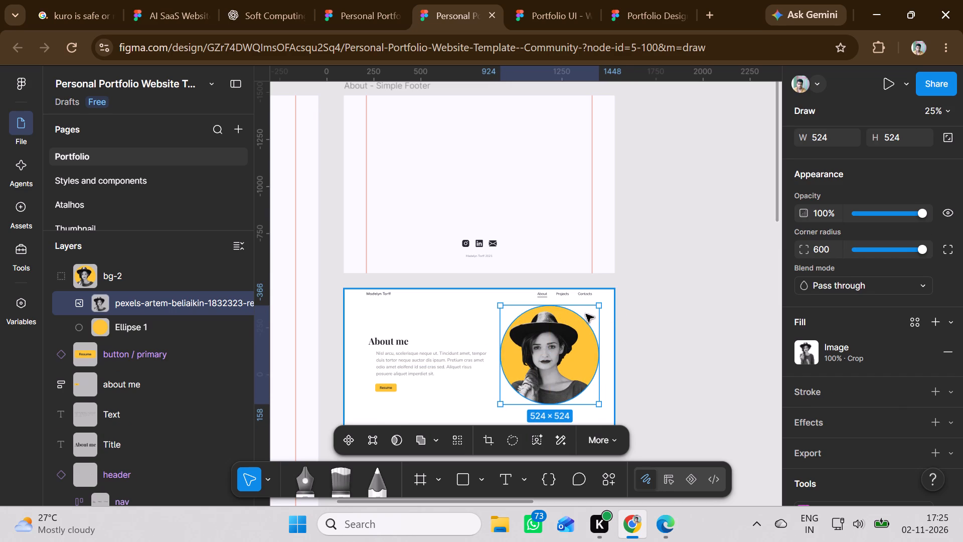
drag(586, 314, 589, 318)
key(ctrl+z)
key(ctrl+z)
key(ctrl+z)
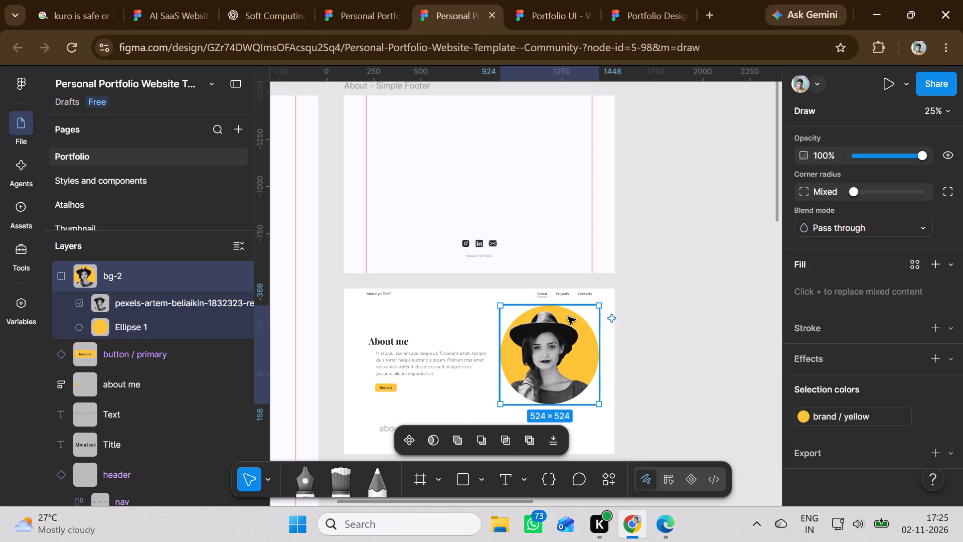
Move the whole portrait group slightly down and closer to the white rectangle's right edge.
drag(584, 314, 590, 324)
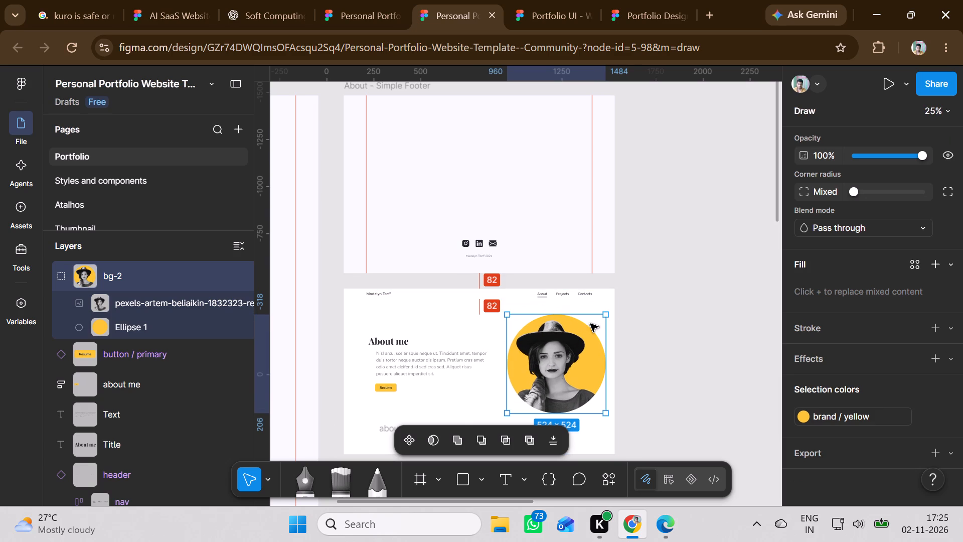
drag(590, 324, 588, 325)
click(473, 386)
Move the footer / icons component from the About - Simple Footer frame onto the lower part of the white rectangle and bring it to the front.
scroll(476, 388, down, 4)
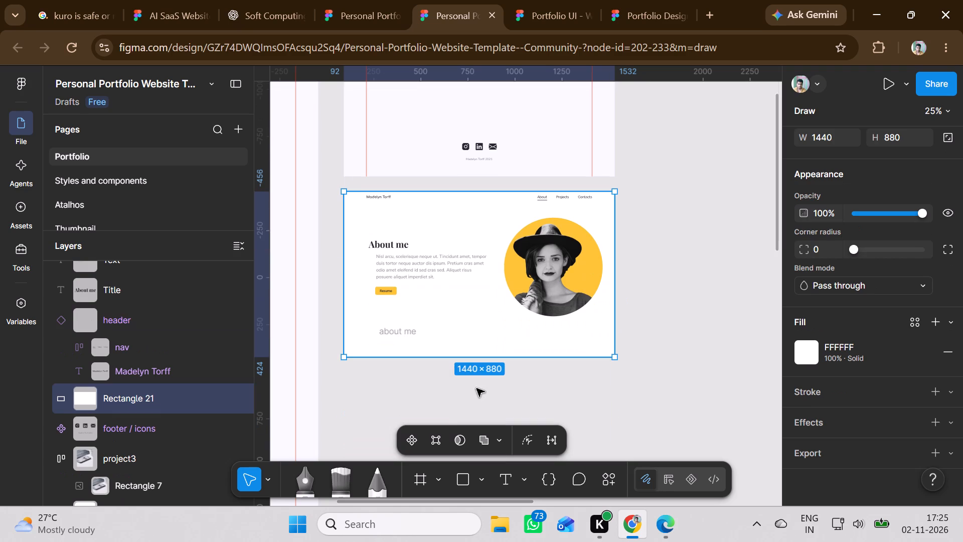
scroll(476, 388, up, 4)
scroll(476, 388, down, 6)
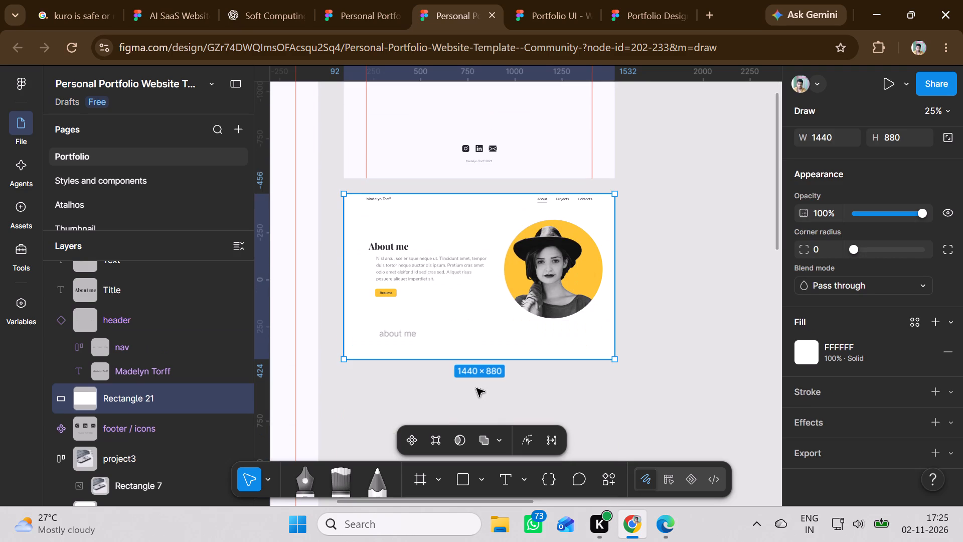
click(477, 157)
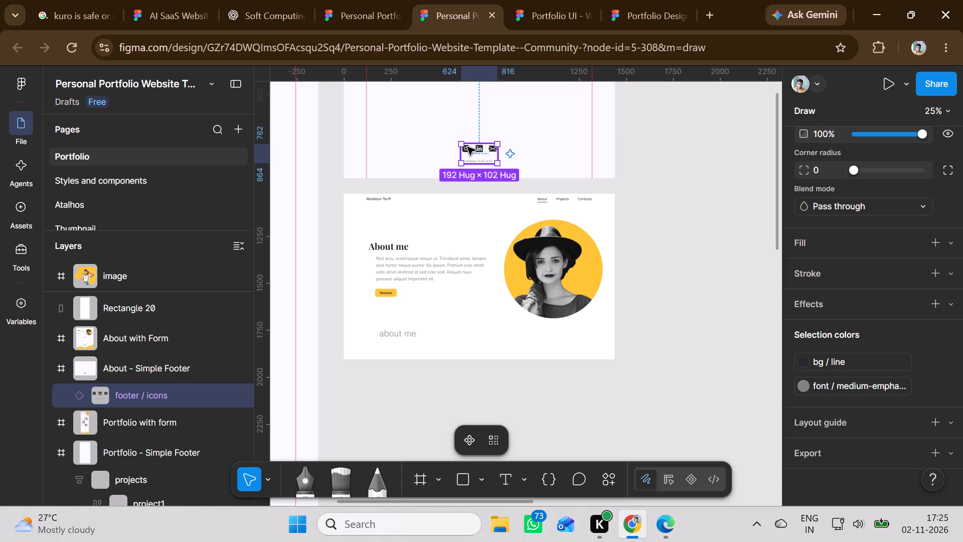
double_click(467, 147)
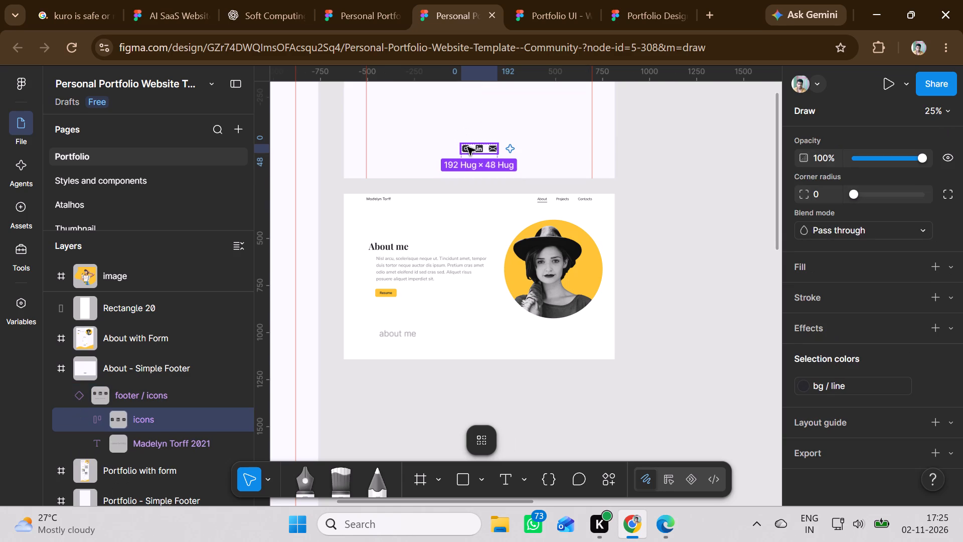
drag(467, 147, 449, 330)
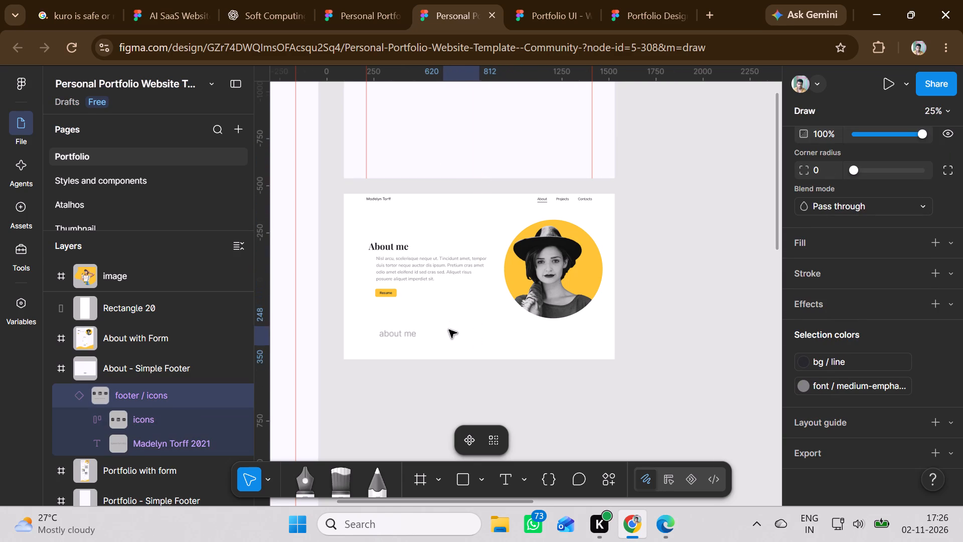
drag(449, 330, 449, 334)
right_click(454, 335)
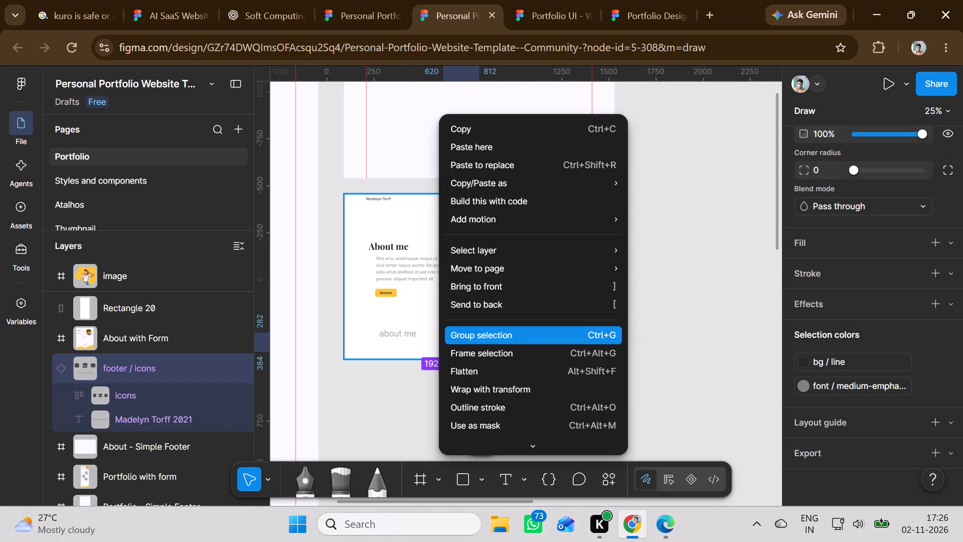
click(478, 288)
click(509, 342)
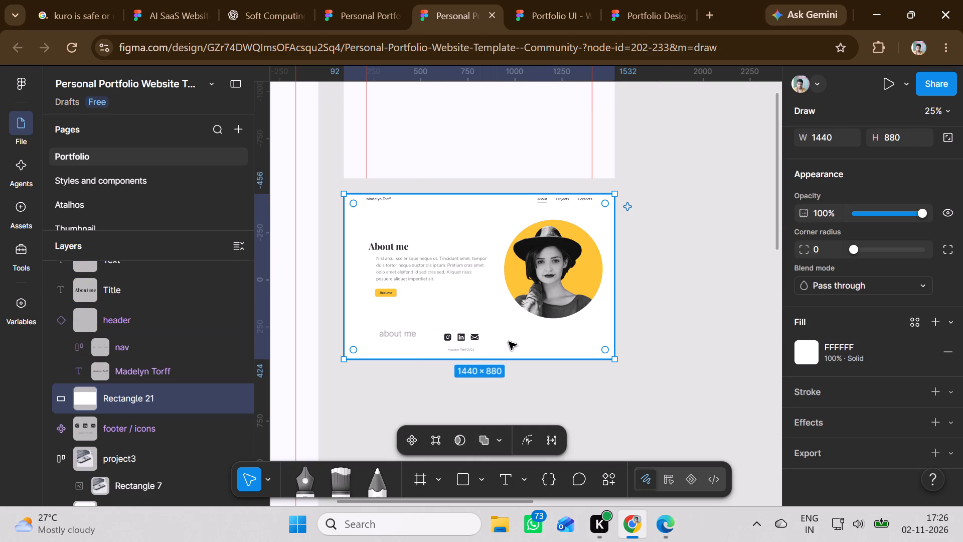
Place the footer icons near the white rectangle's bottom edge at about X 675, Y 290, right-aligned with the about me frame.
click(472, 340)
drag(464, 340, 464, 336)
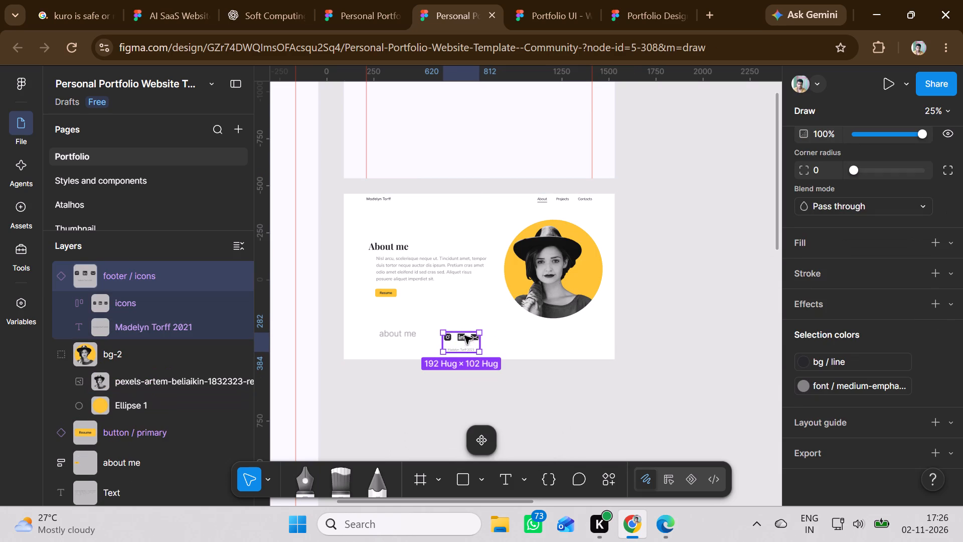
drag(464, 336, 471, 336)
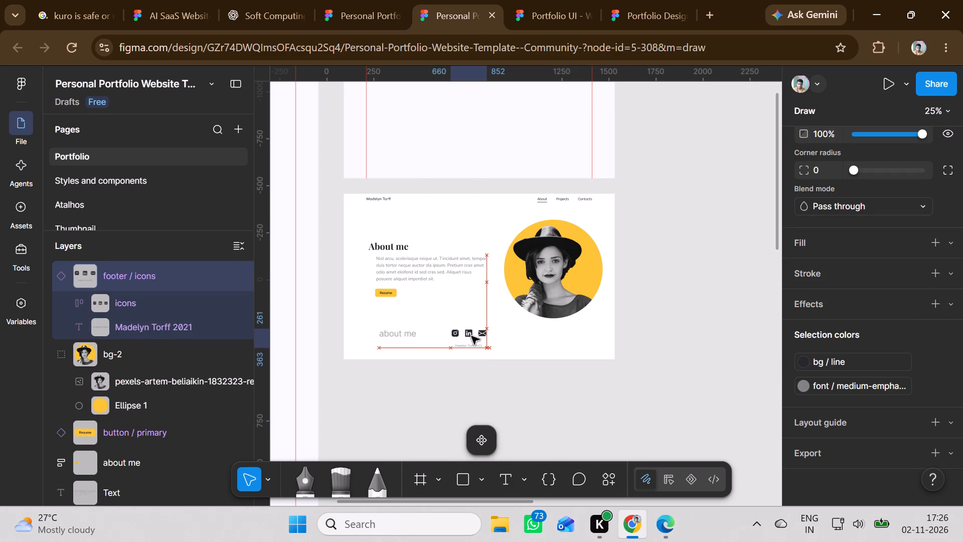
drag(471, 336, 473, 342)
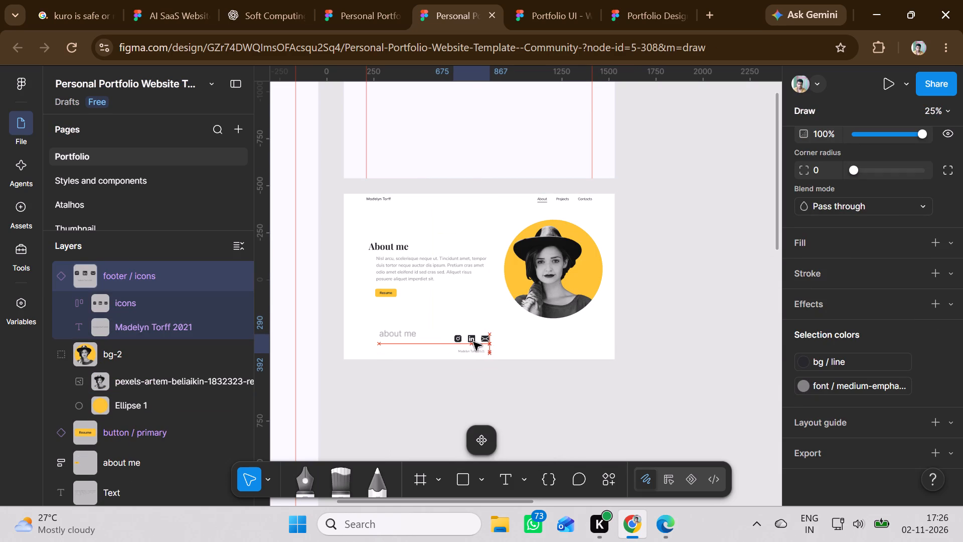
drag(473, 342, 474, 342)
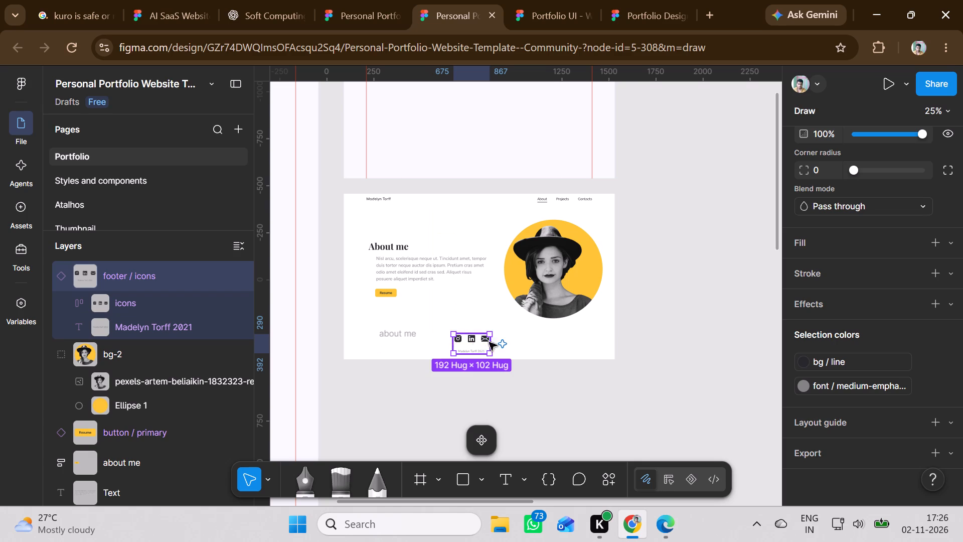
click(539, 344)
Select the emptied About - Simple Footer frame above the white rectangle.
scroll(543, 343, up, 3)
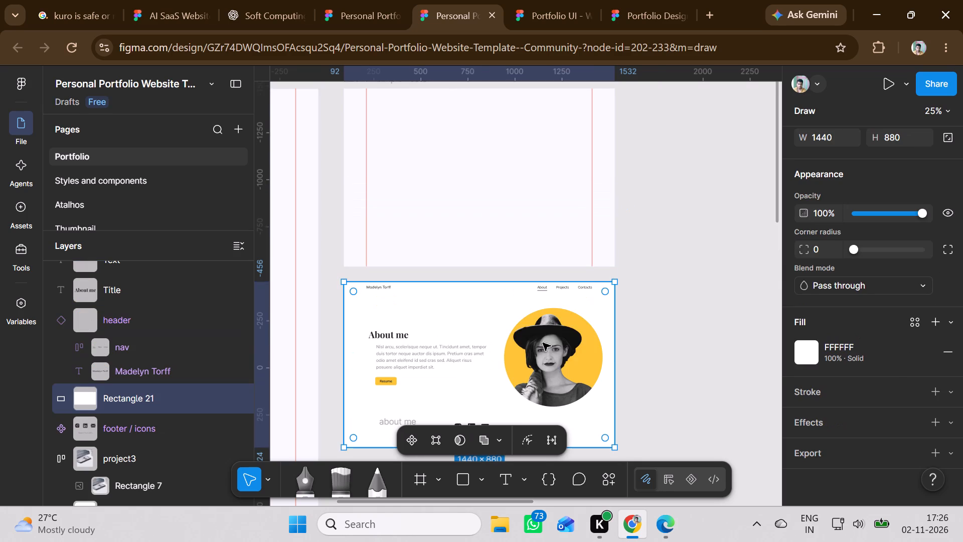
scroll(543, 343, up, 4)
scroll(543, 343, down, 7)
scroll(408, 190, up, 5)
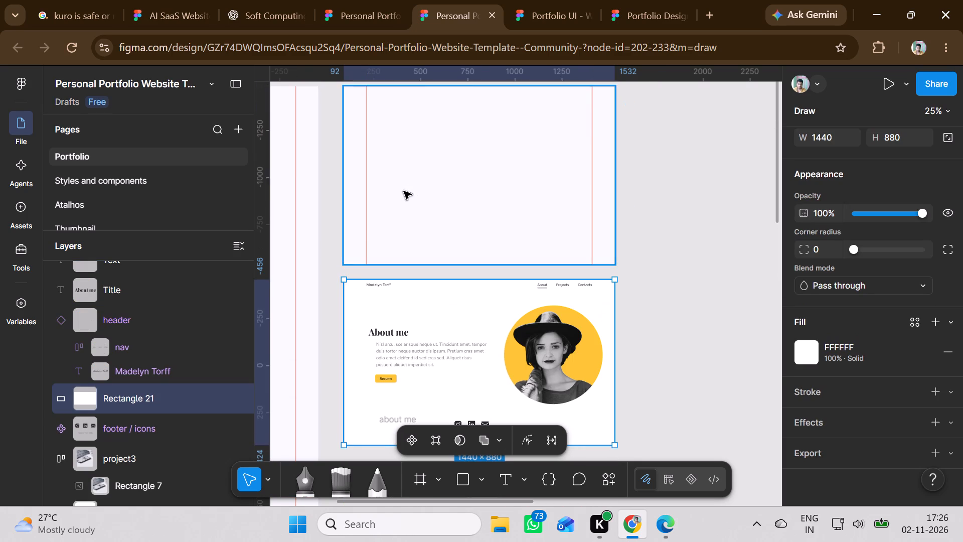
click(371, 234)
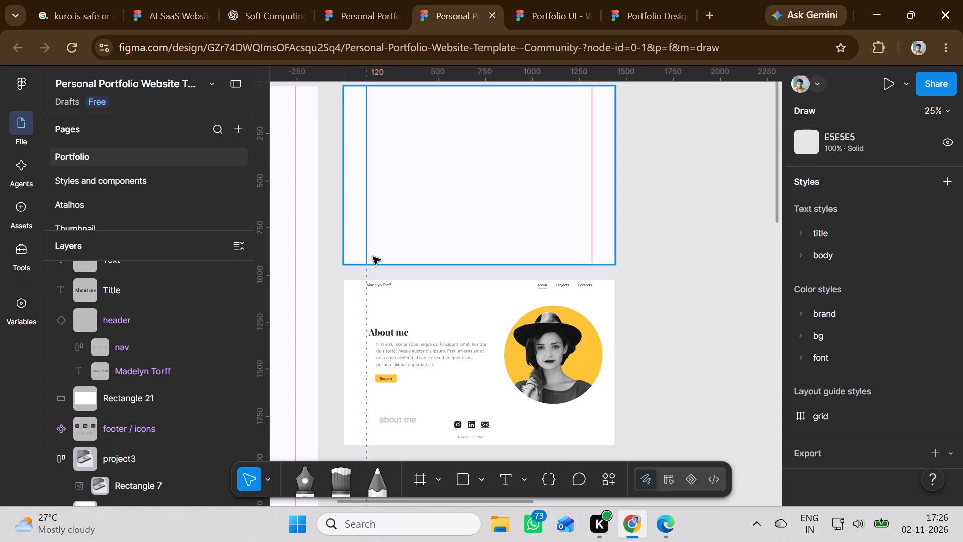
click(363, 249)
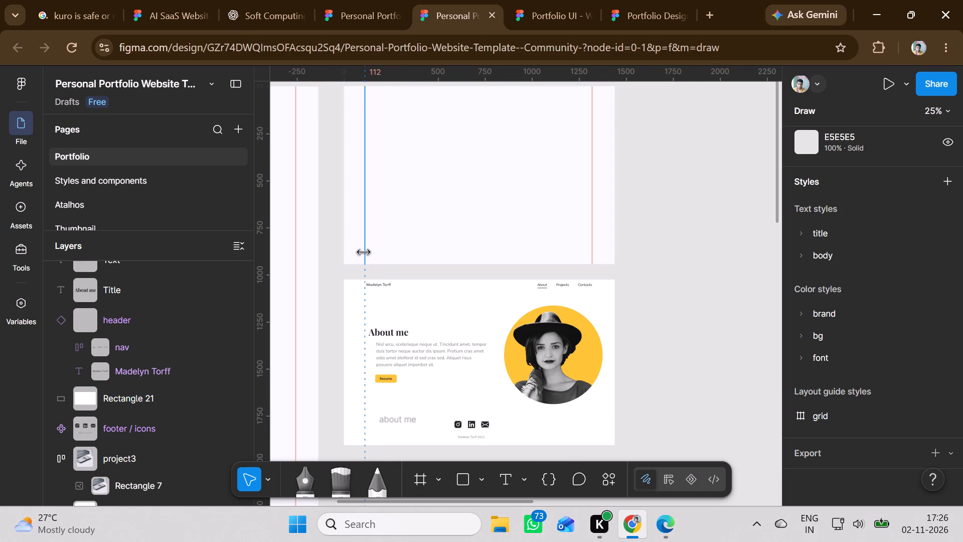
click(512, 224)
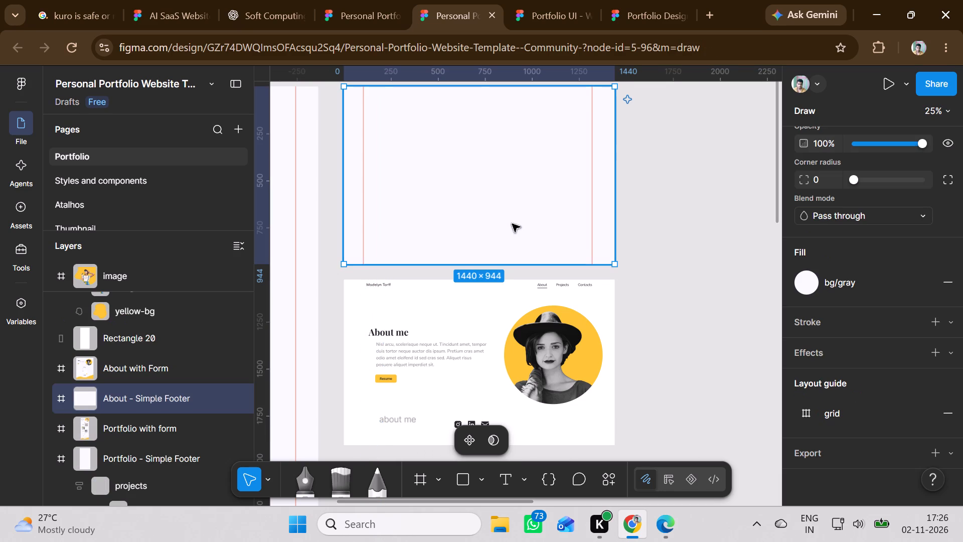